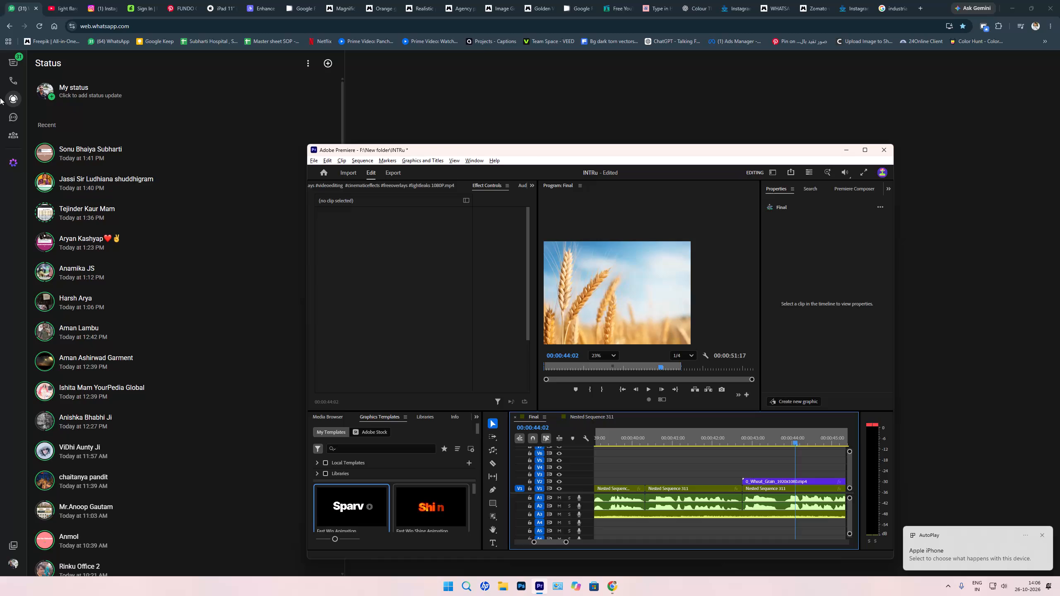
Cut the wheat clip and the nested video and audio beneath it at 00:00:43:00, and ripple-delete the short opening section.
scroll(665, 282, down, 5)
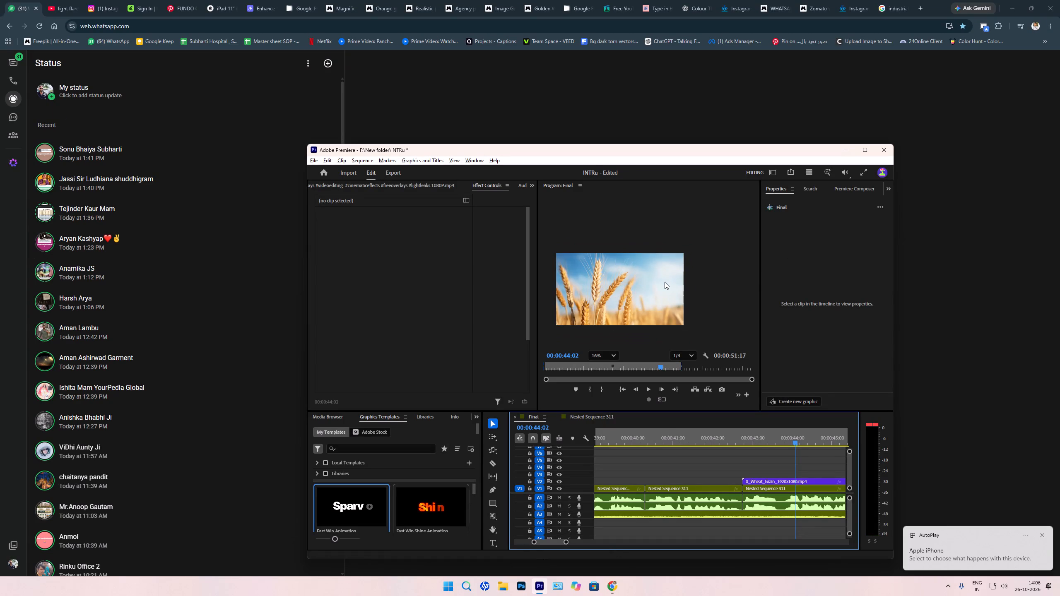
scroll(664, 286, up, 6)
key(Up)
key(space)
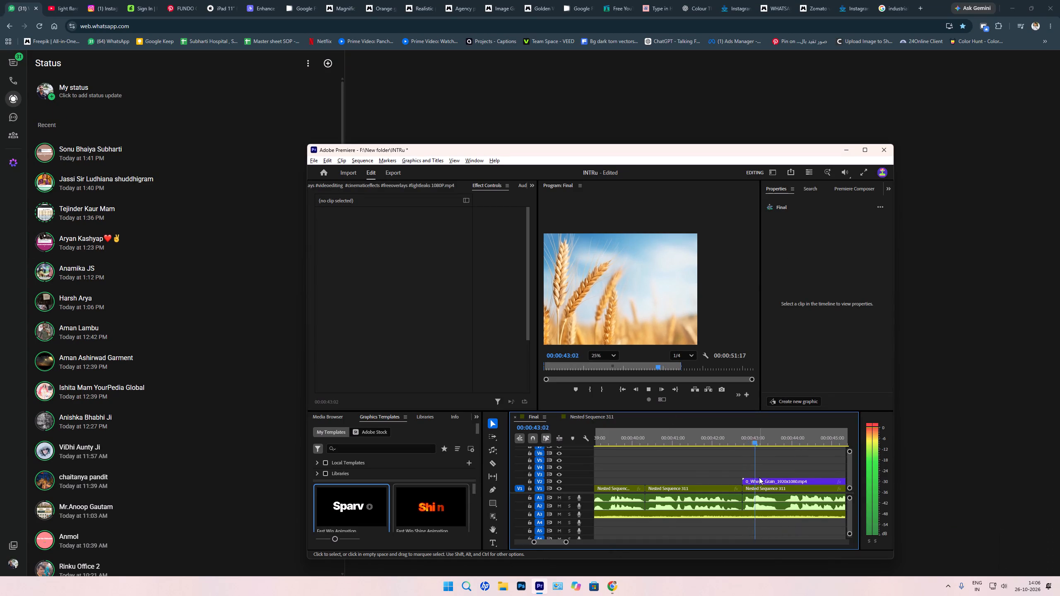
key(Up)
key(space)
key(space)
key(Right)
drag(763, 466, 763, 504)
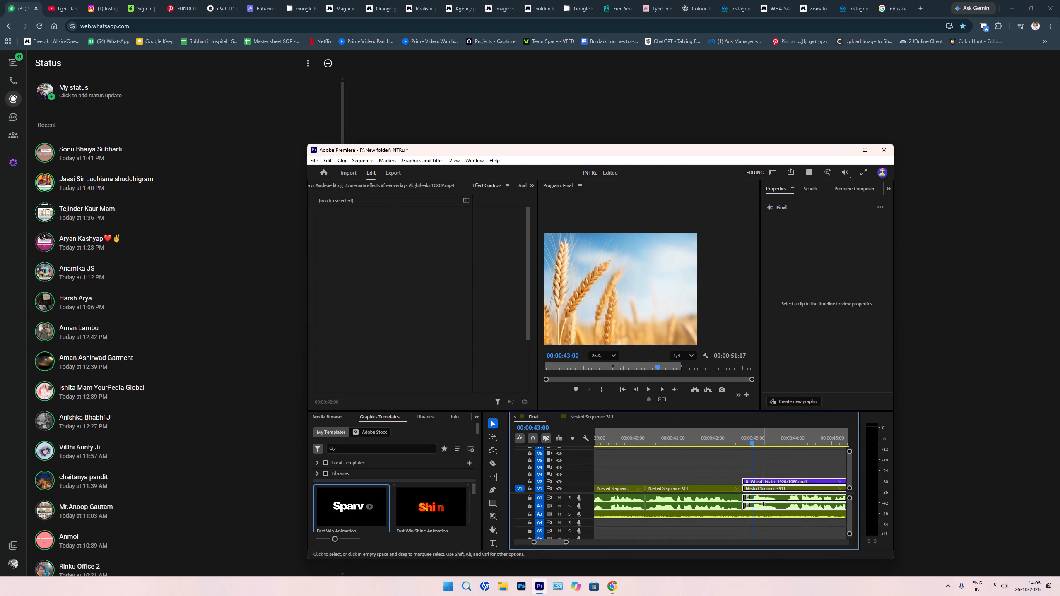
drag(763, 504, 764, 505)
key(ctrl+k)
key(shift+Delete)
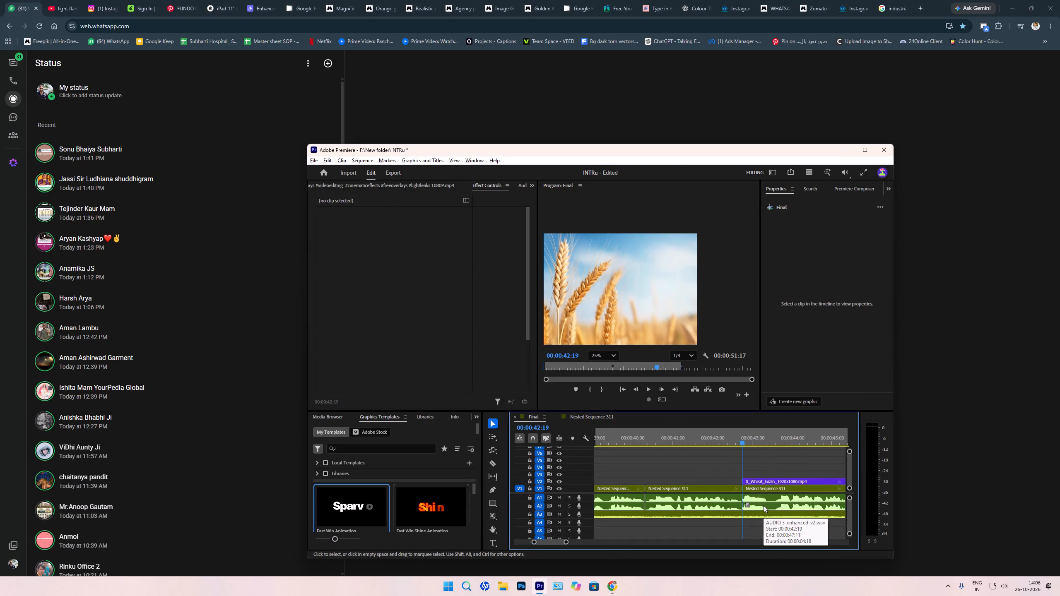
Place the Fast Wip Shine Animation title template on V3 above the wheat clip, starting at 00:00:42:19.
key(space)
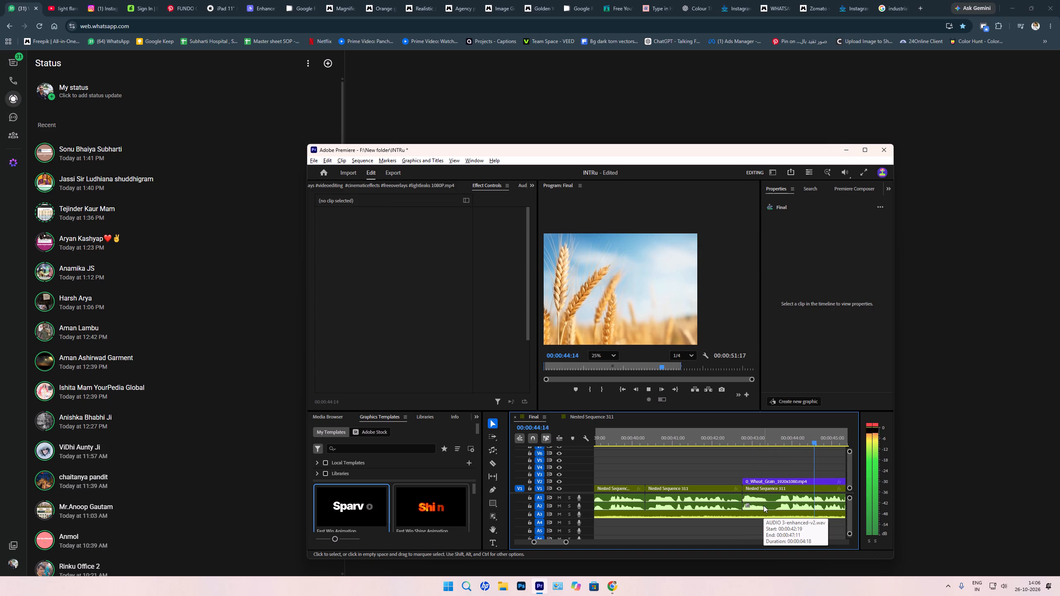
key(Up)
middle_drag(649, 316, 664, 316)
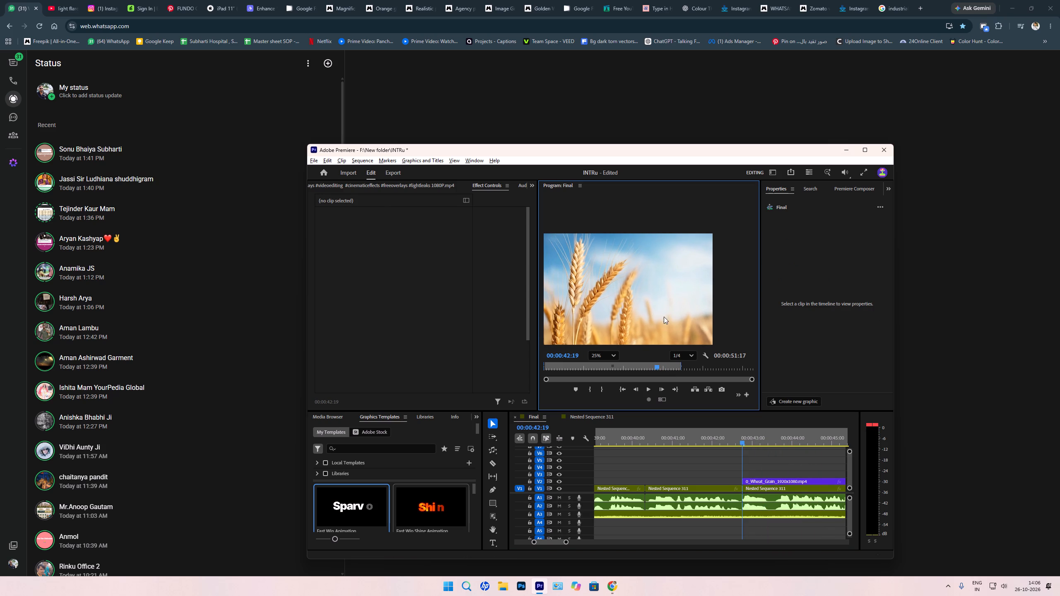
scroll(667, 301, up, 2)
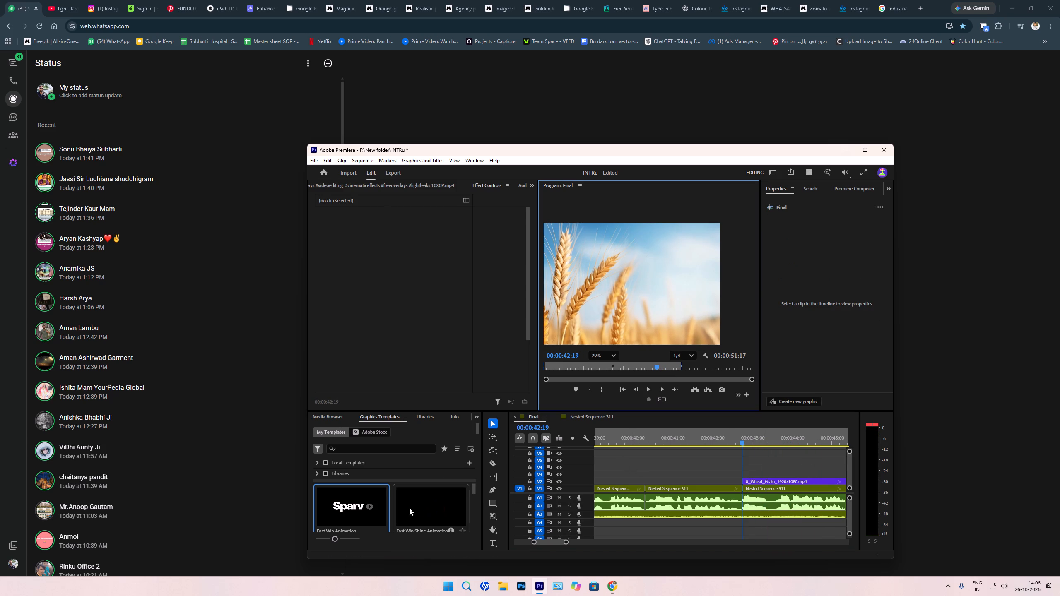
drag(411, 508, 743, 478)
click(753, 476)
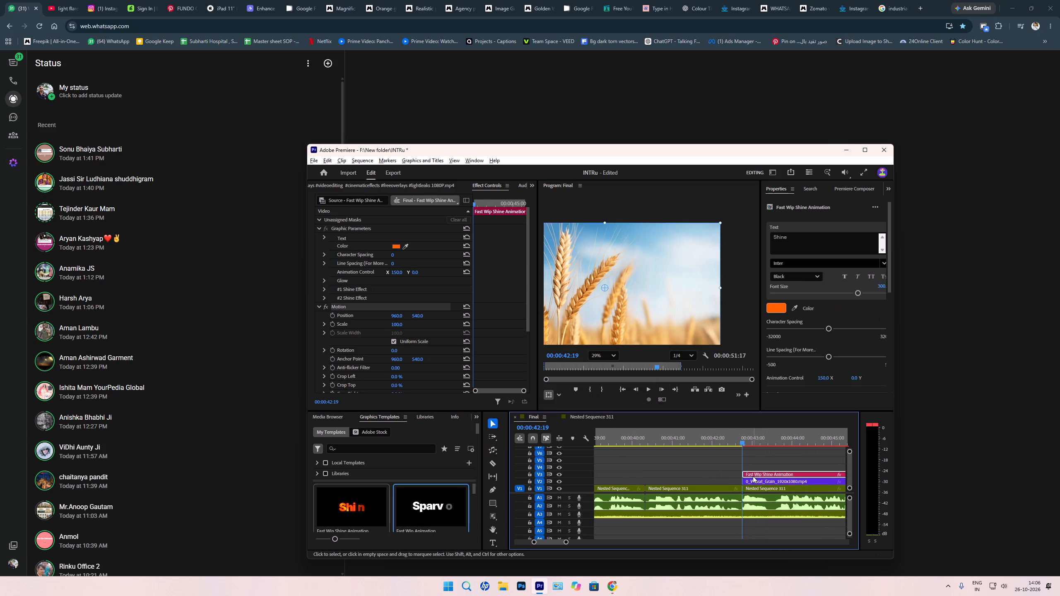
Replace the title template's text with "Gehu".
drag(802, 248, 737, 243)
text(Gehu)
click(737, 251)
Preview the title animation and move the title to the upper right of the frame, at about position 1383, 168.
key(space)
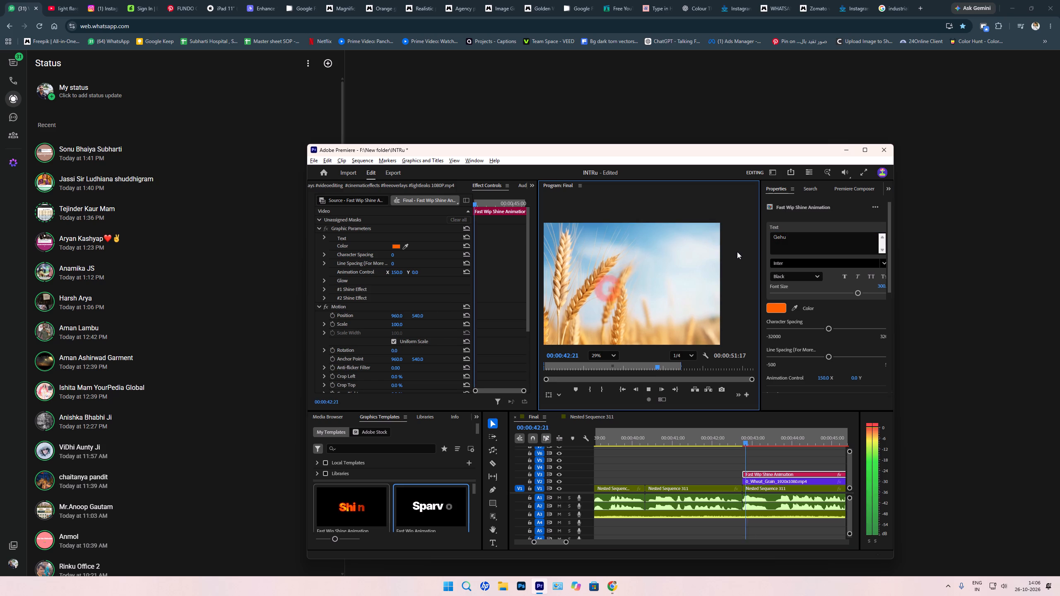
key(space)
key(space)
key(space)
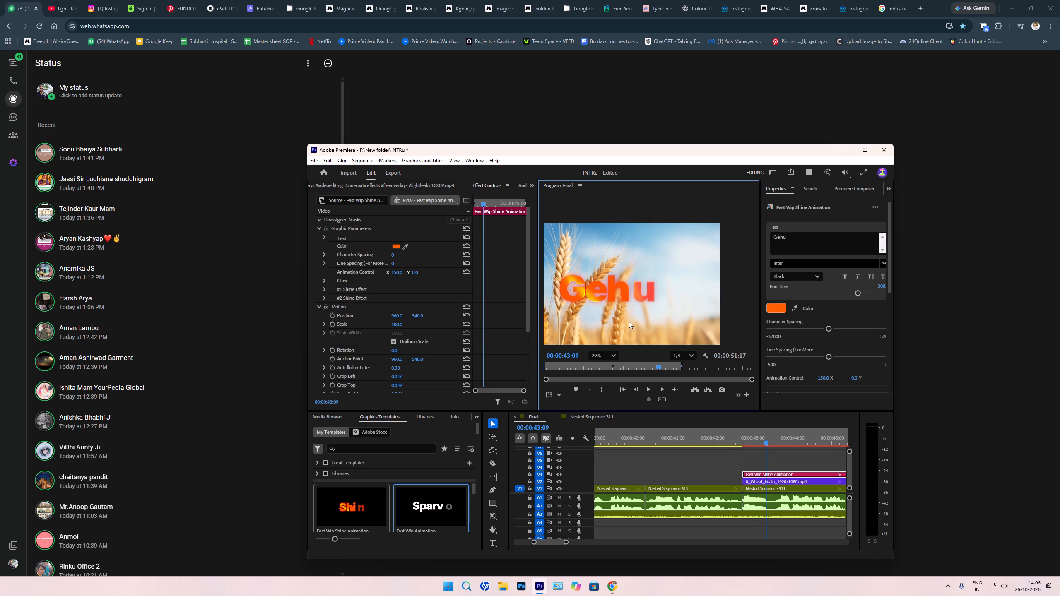
key(Right)
click(346, 304)
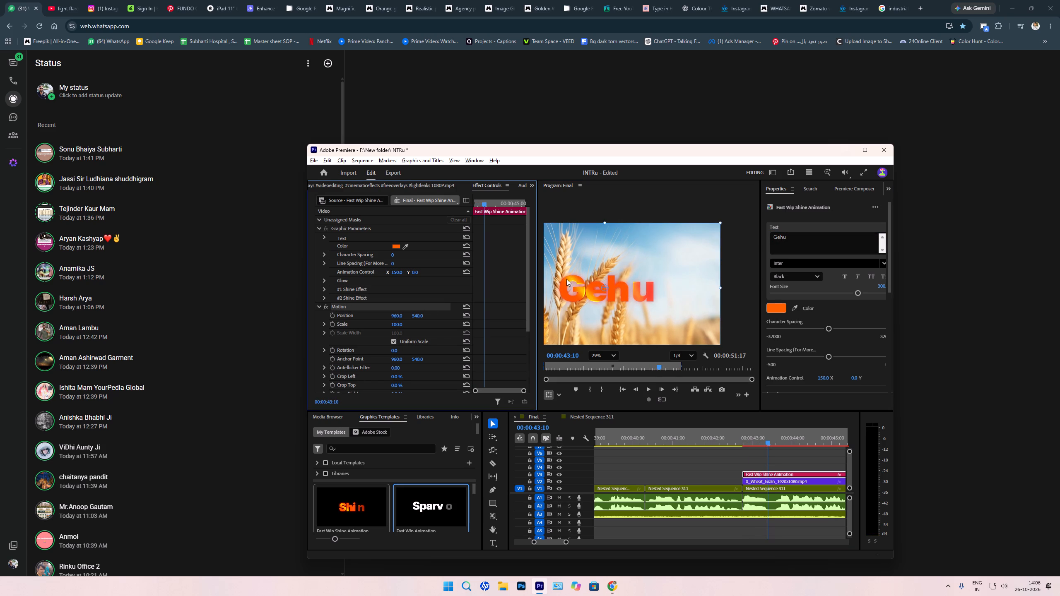
drag(569, 279, 620, 234)
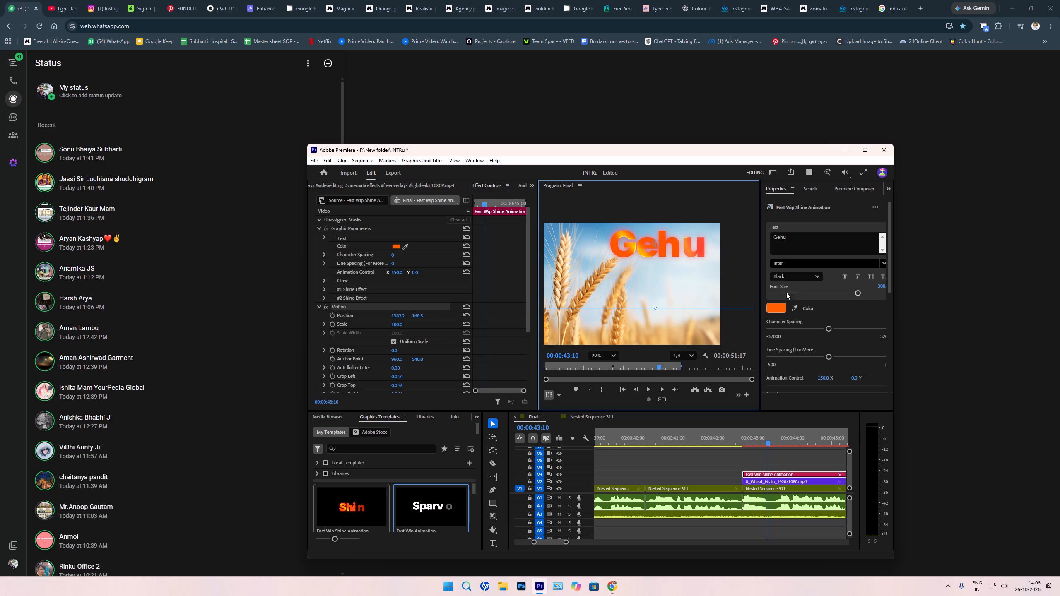
Change the "Gehu" title's text colour to white.
click(779, 304)
drag(580, 370, 293, 548)
key(Return)
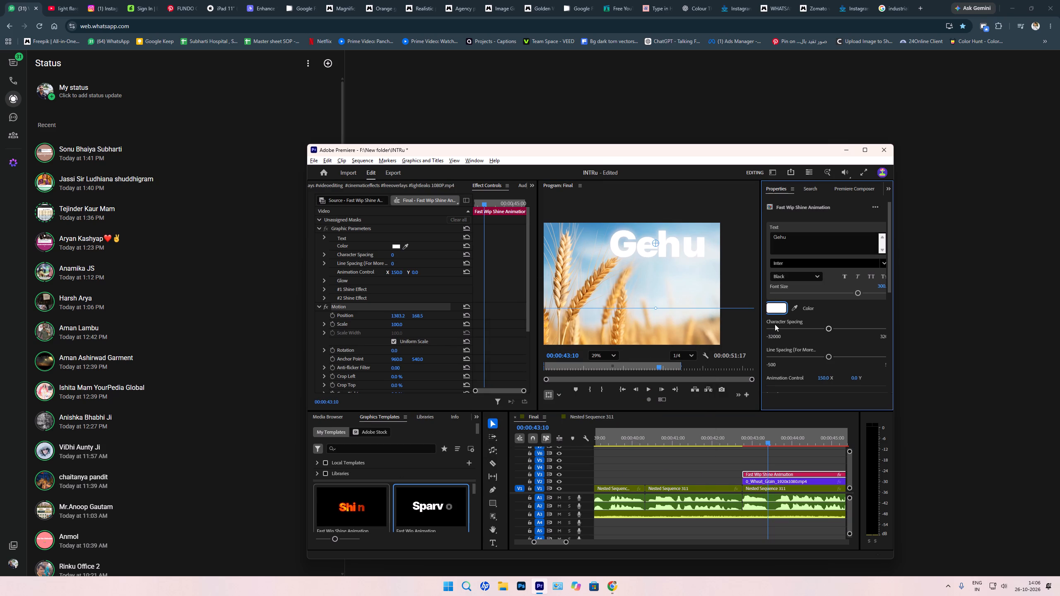
Change the colour of the Gehu title text from white to red.
click(771, 308)
drag(585, 363, 635, 431)
key(Return)
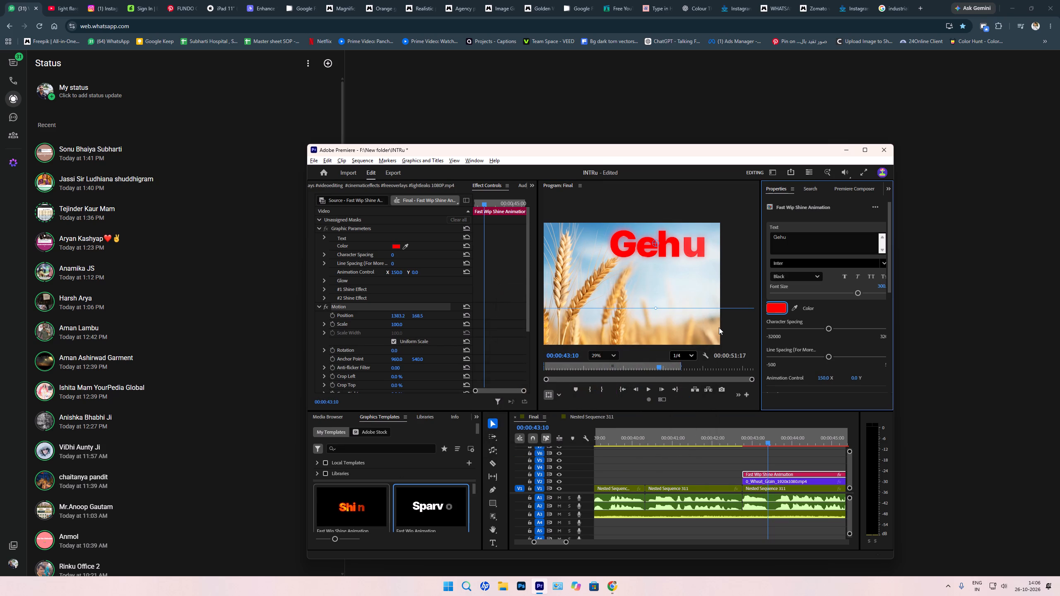
Play back the red Gehu title from the start of its clip to review the animation over the wheat footage.
scroll(594, 252, down, 4)
click(713, 332)
middle_drag(630, 279, 651, 314)
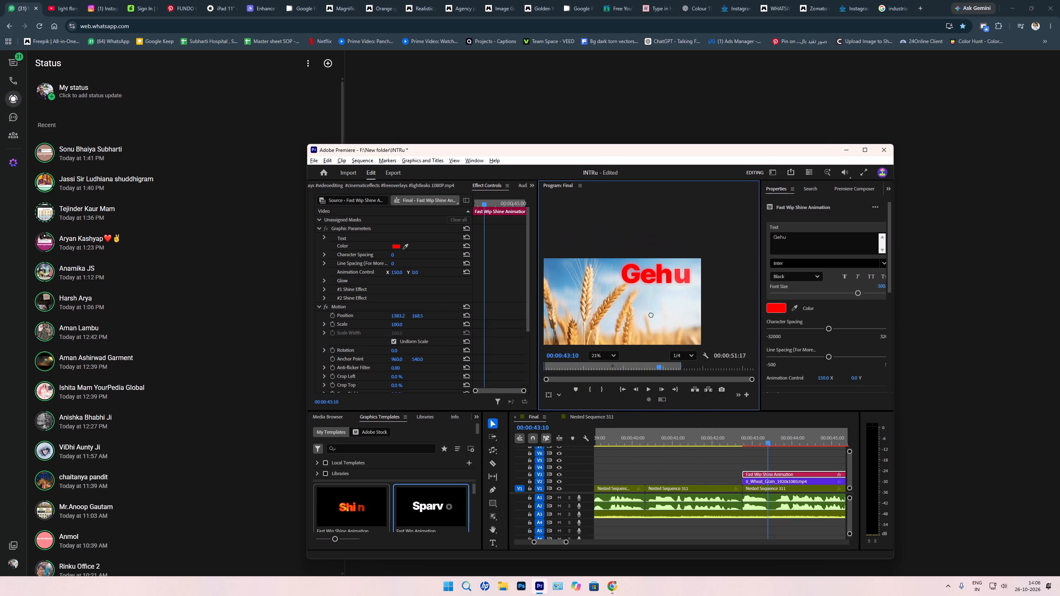
middle_drag(651, 314, 670, 343)
middle_drag(660, 303, 614, 274)
scroll(636, 303, up, 4)
key(Up)
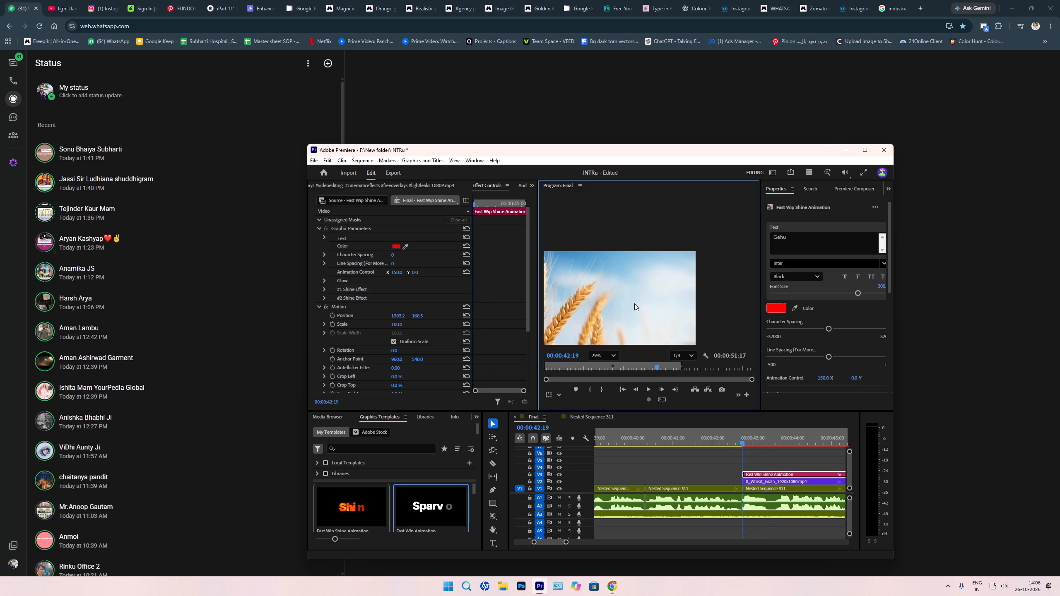
key(space)
key(space)
key(space)
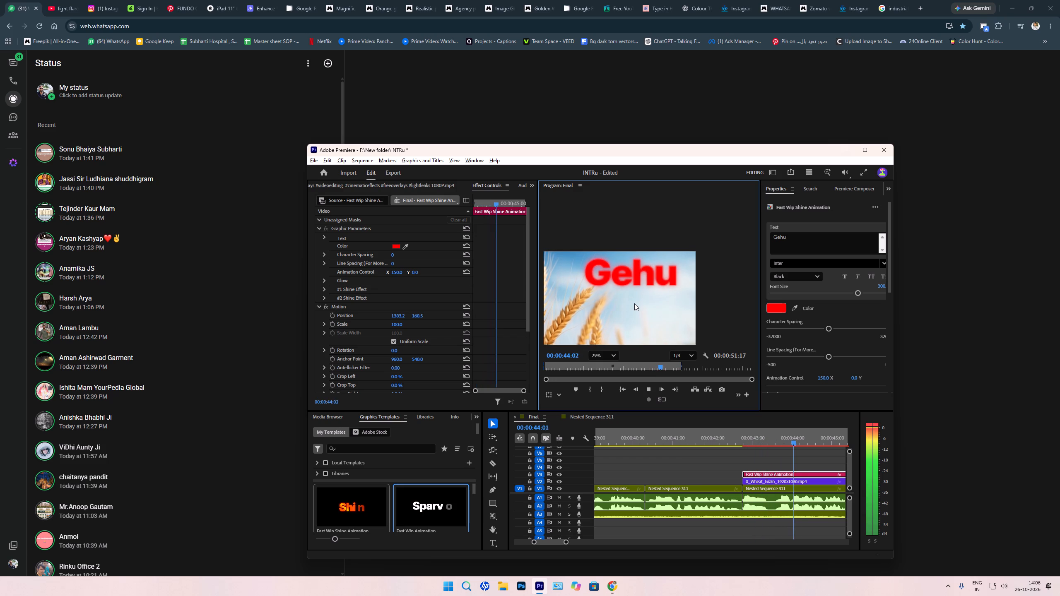
key(space)
key(Up)
key(space)
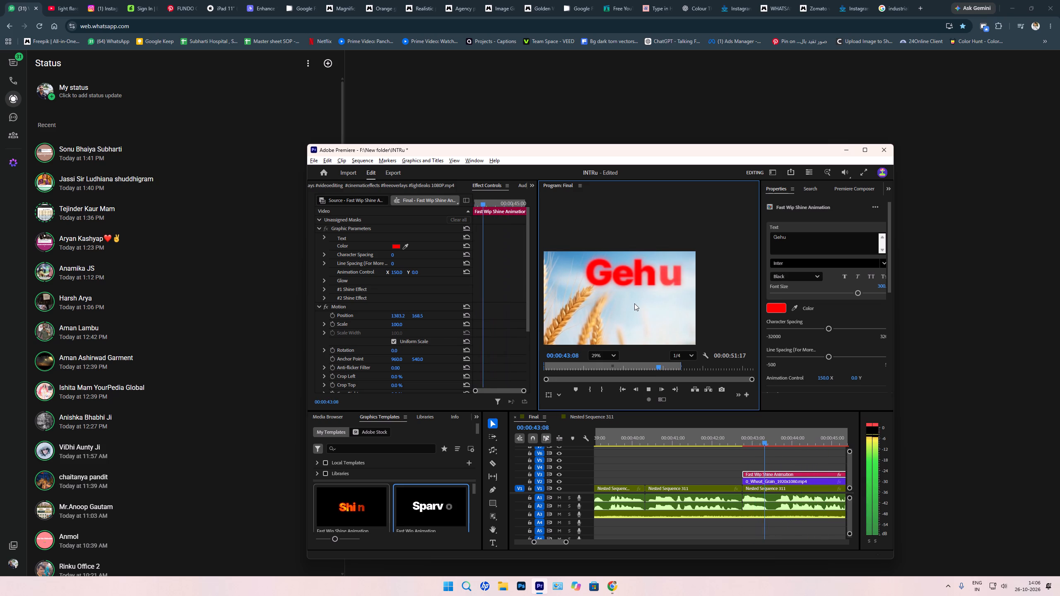
key(space)
middle_drag(620, 285, 641, 233)
scroll(641, 233, up, 1)
scroll(641, 239, down, 6)
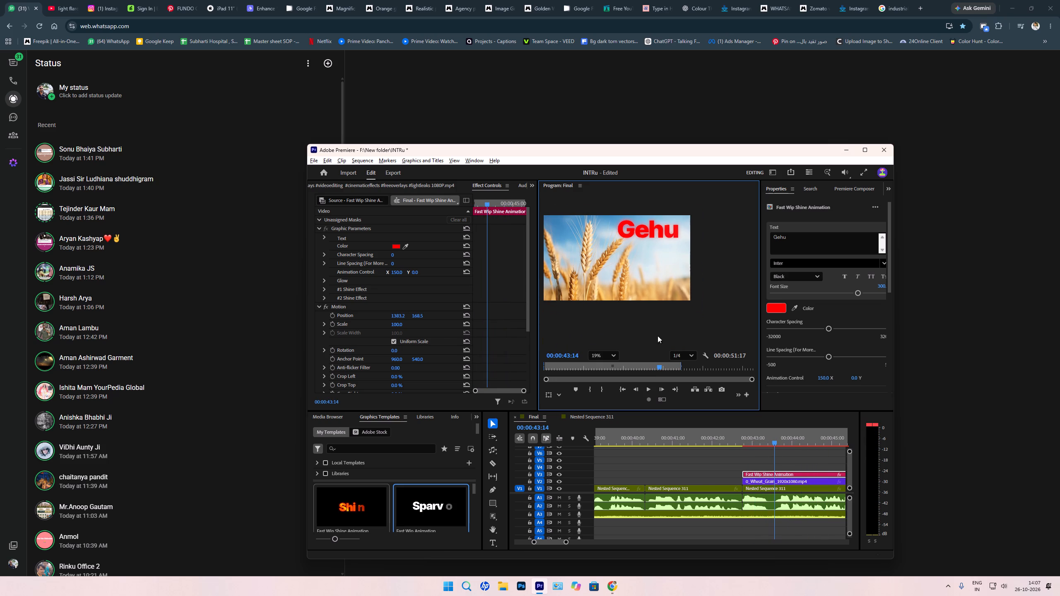
Duplicate the Black-Shadow clip onto track V4 above the Gehu title and trim its end to match the wheat clip.
click(705, 470)
key(grave)
text(--)
drag(496, 365, 636, 354)
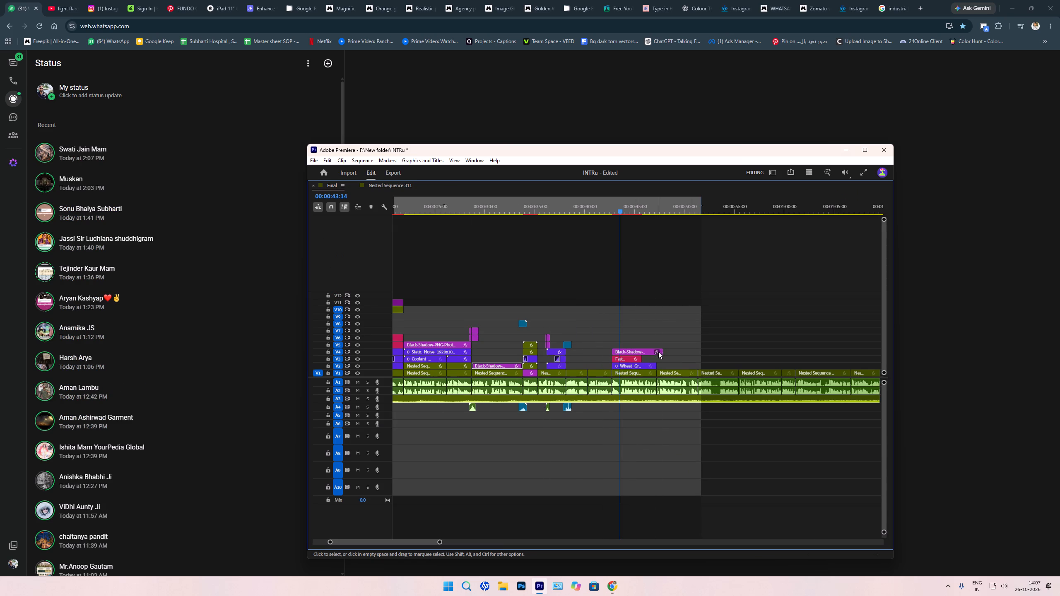
drag(662, 352, 658, 351)
click(645, 348)
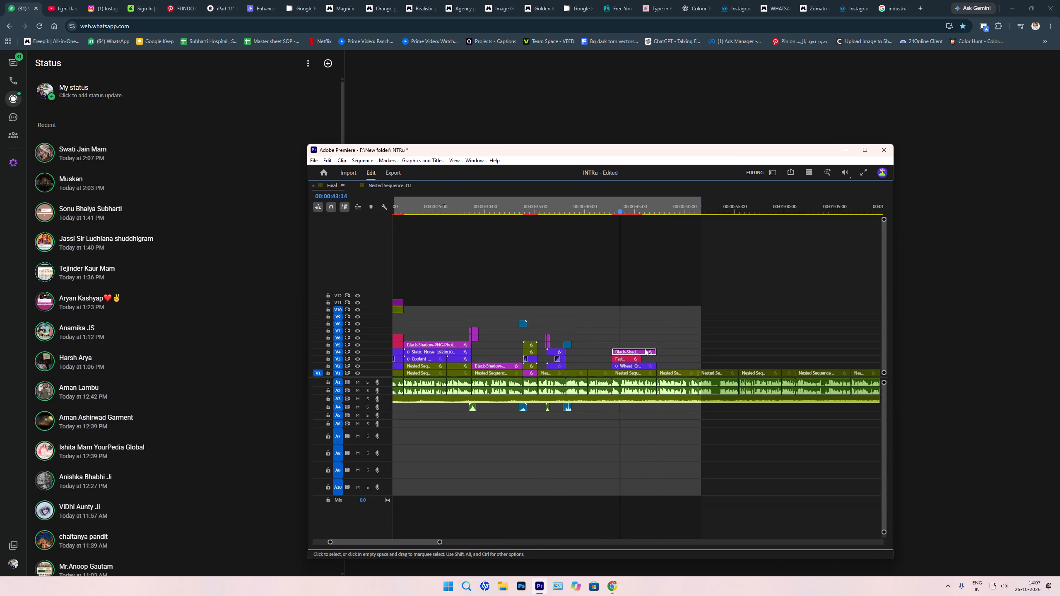
key(grave)
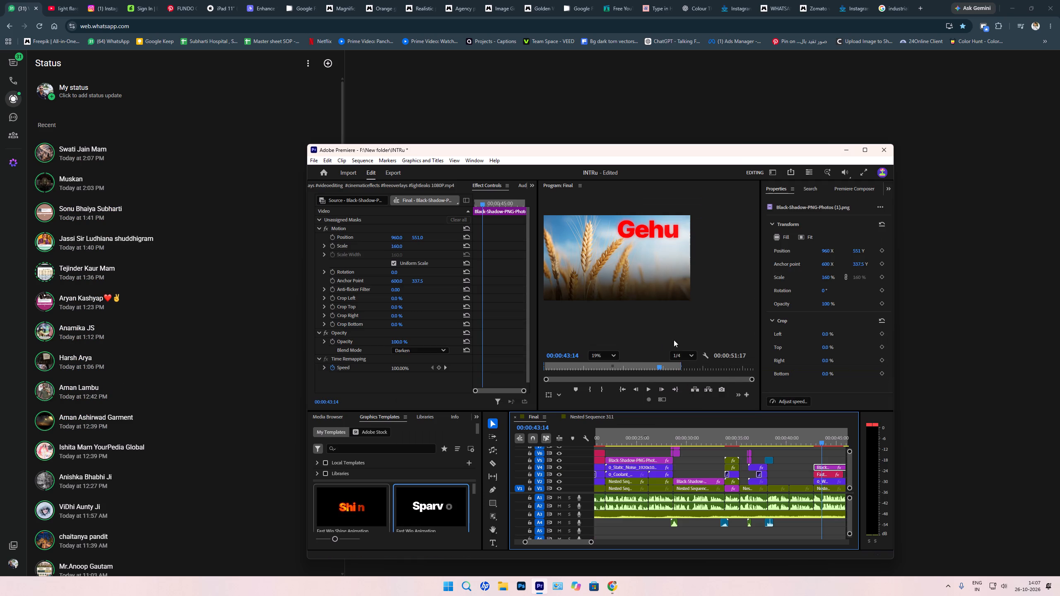
Play back the Gehu title section from its start to check the shadow overlay.
scroll(858, 468, down, 13)
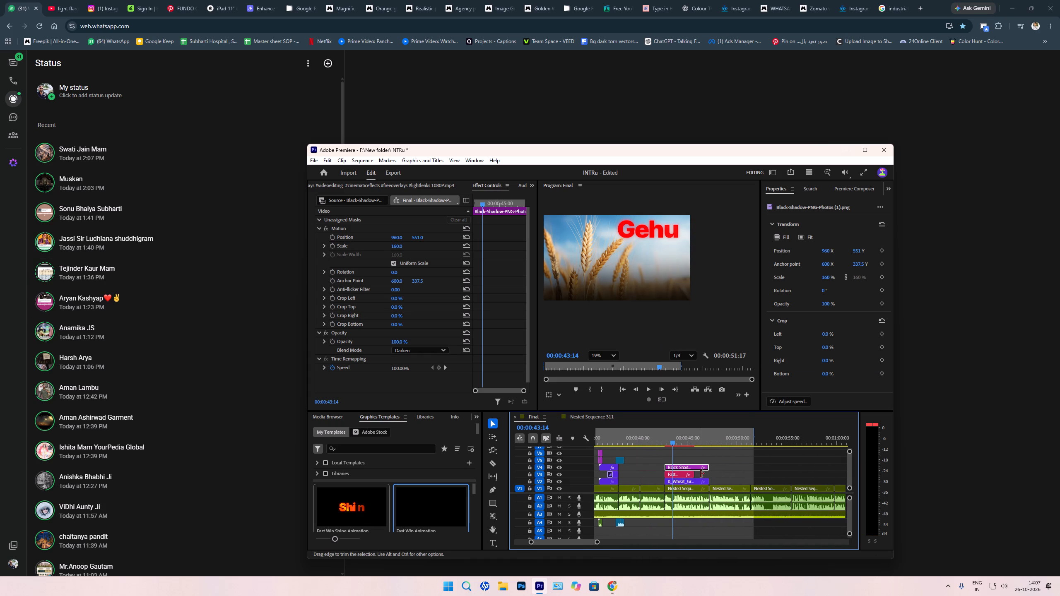
click(689, 451)
text(==)
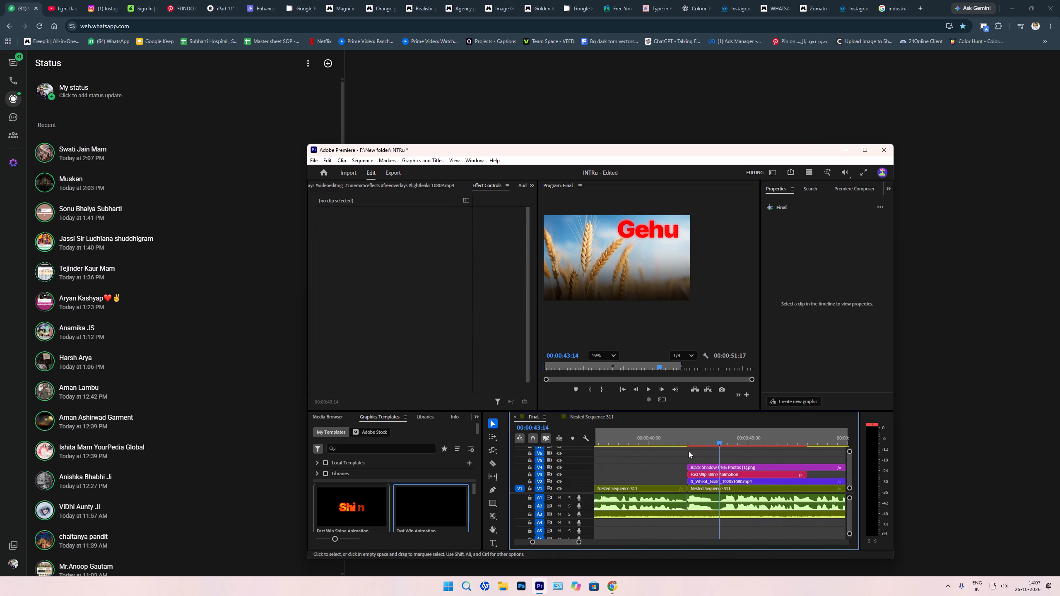
scroll(689, 451, down, 2)
scroll(689, 452, up, 1)
scroll(689, 452, down, 2)
key(Up)
key(space)
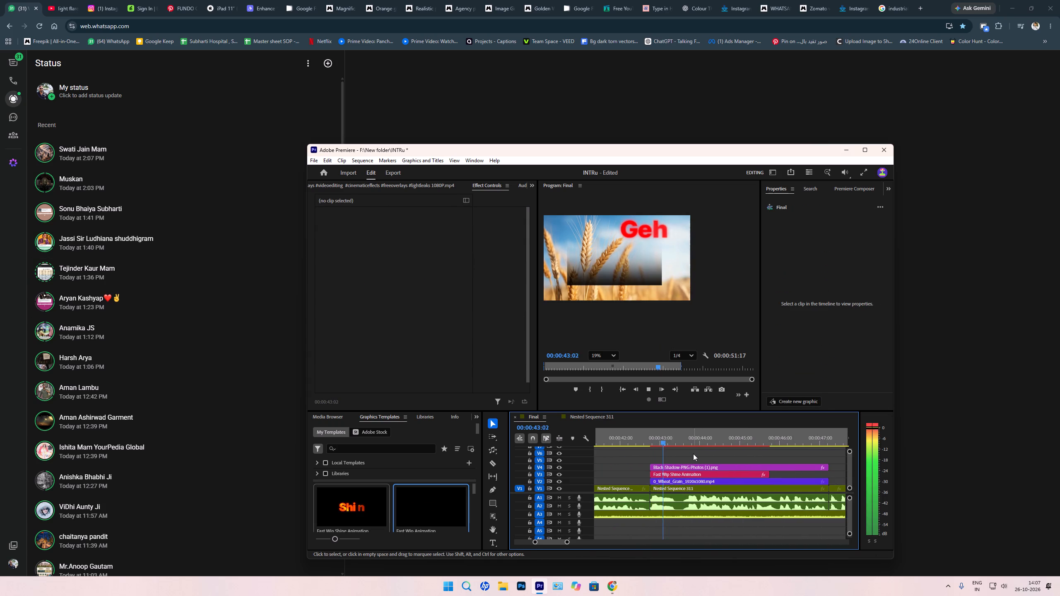
key(space)
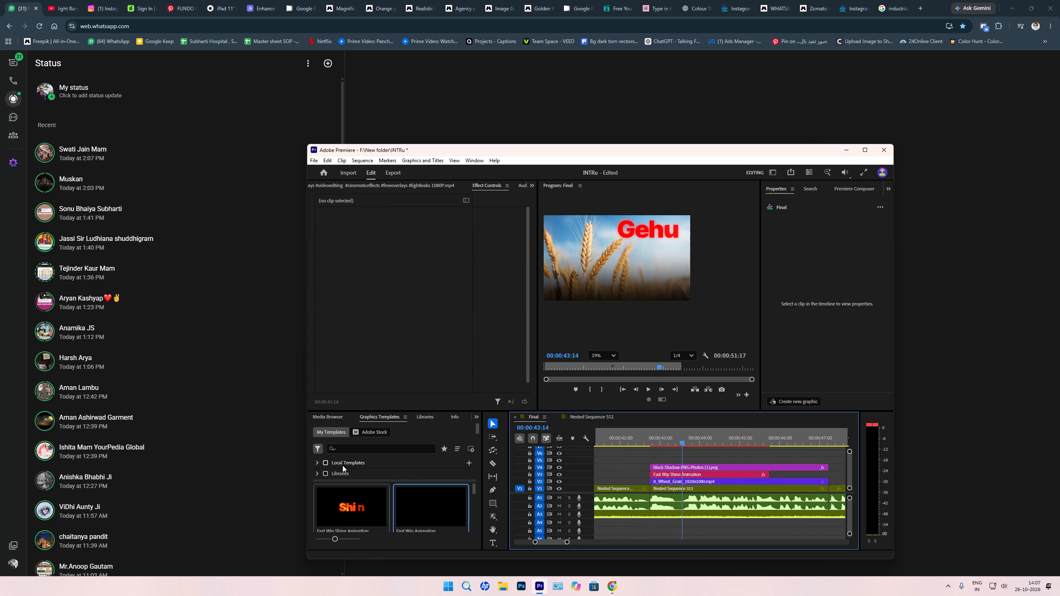
Add the Fast Wip Animation title template to track V5 above the shadow clip, starting at 00:00:43:14.
drag(418, 505, 684, 460)
click(703, 460)
Play back the new Fast Wip Animation title to review its timing against the Gehu title.
key(space)
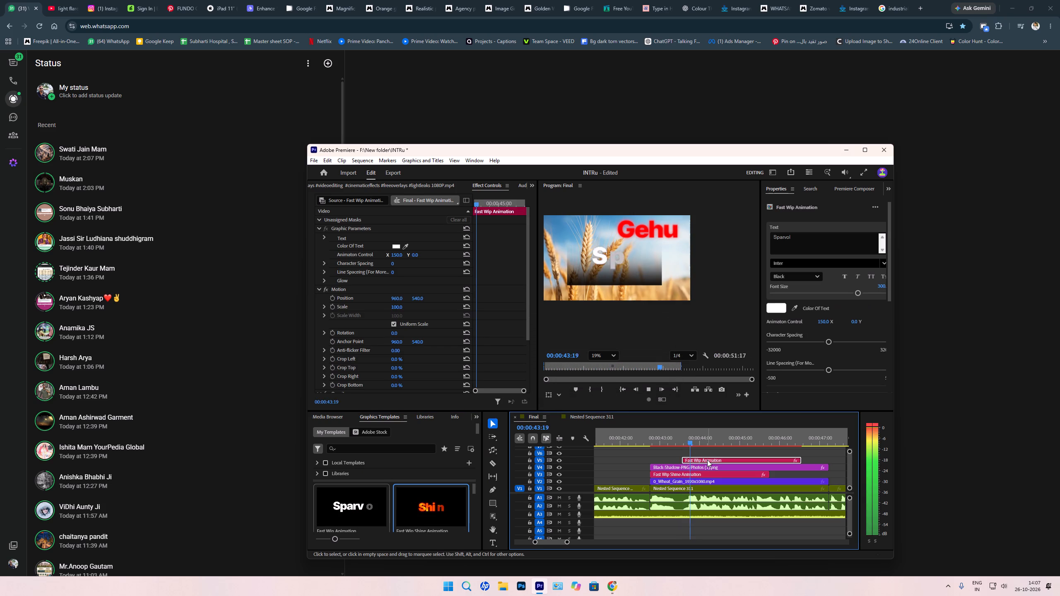
key(space)
key(Up)
key(space)
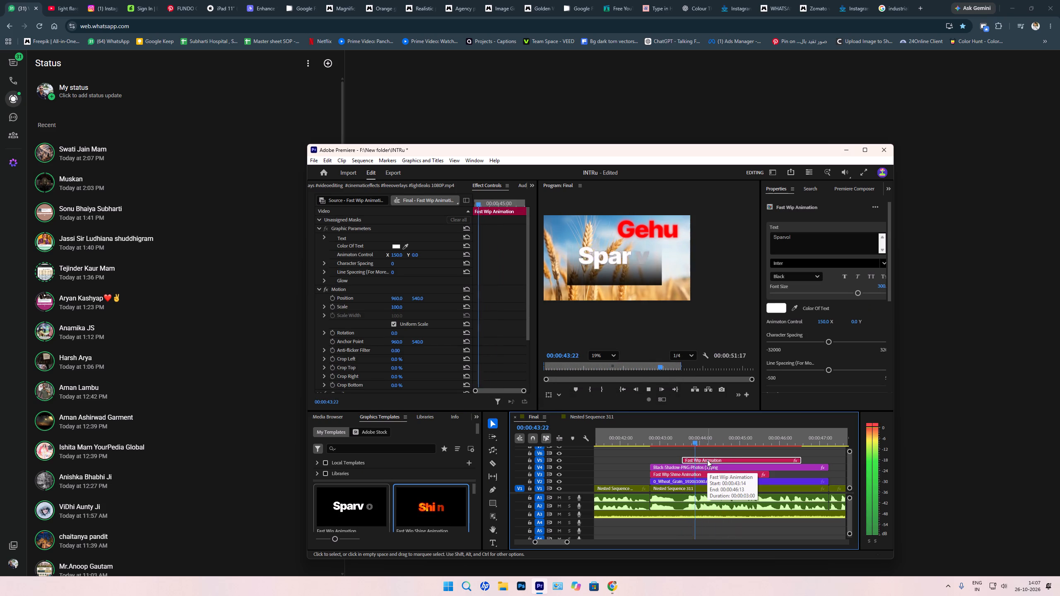
key(space)
key(space)
key(space)
key(space)
key(space)
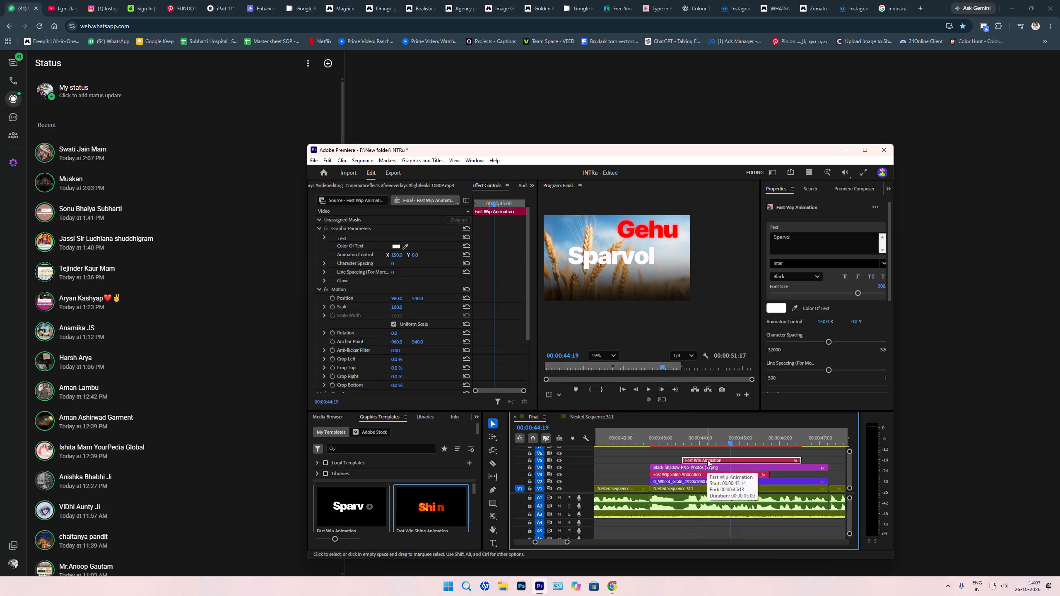
Replace the Fast Wip Animation title's placeholder text with "bhut saara".
drag(804, 236, 728, 239)
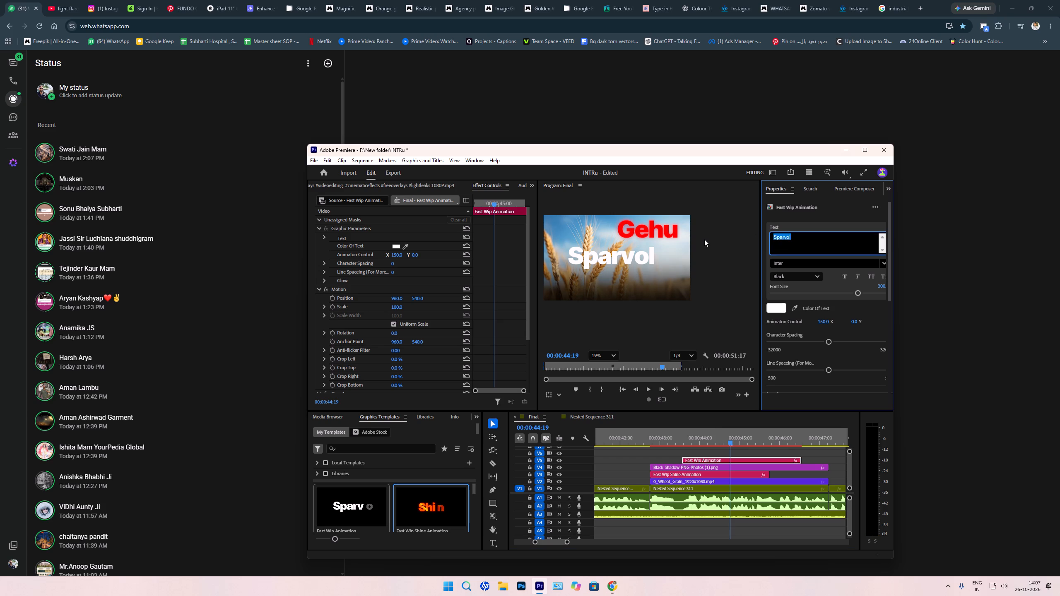
text(bhut saara)
click(801, 397)
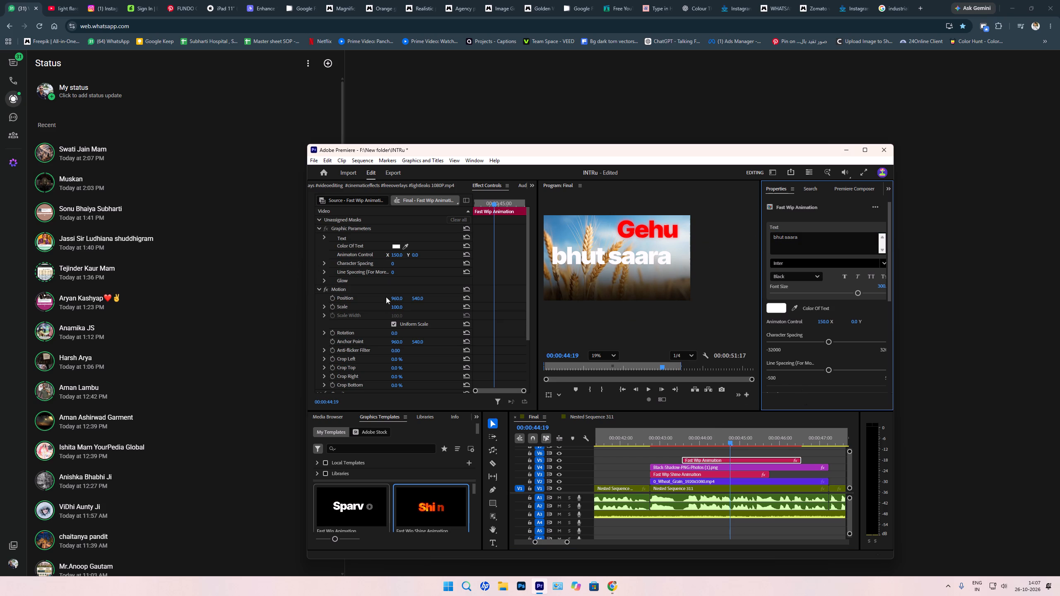
Scale the "bhut saara" title to 49 and position it at 1400, 425, just under the Gehu title.
drag(394, 305, 369, 301)
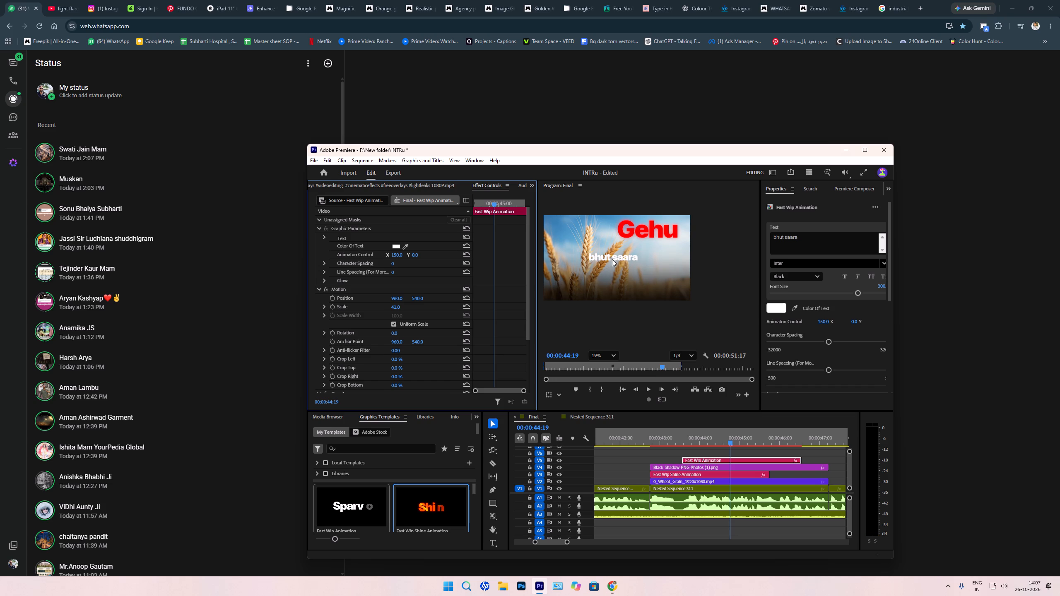
click(612, 259)
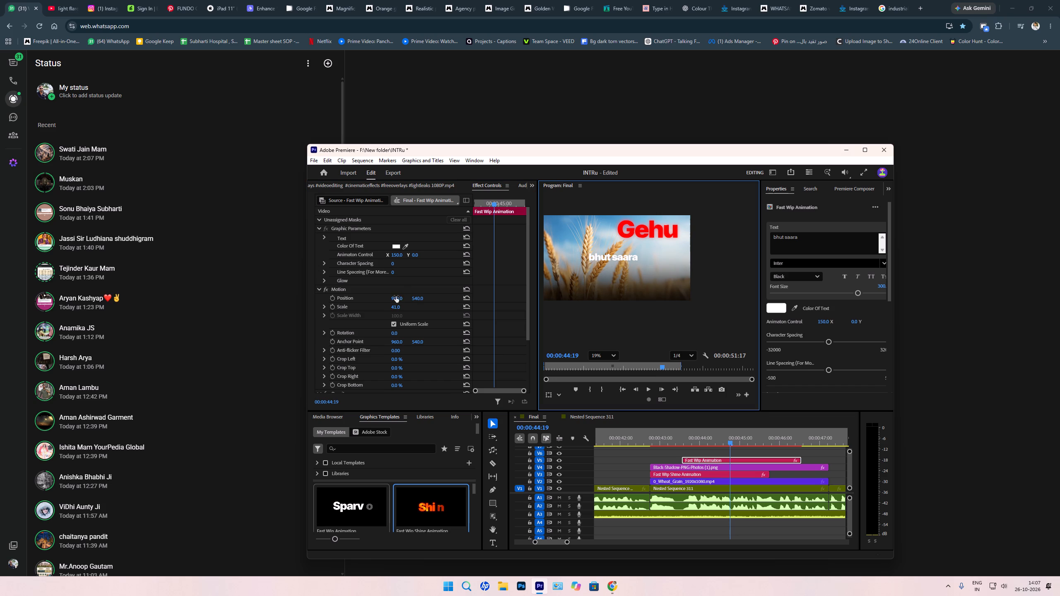
drag(396, 296, 577, 277)
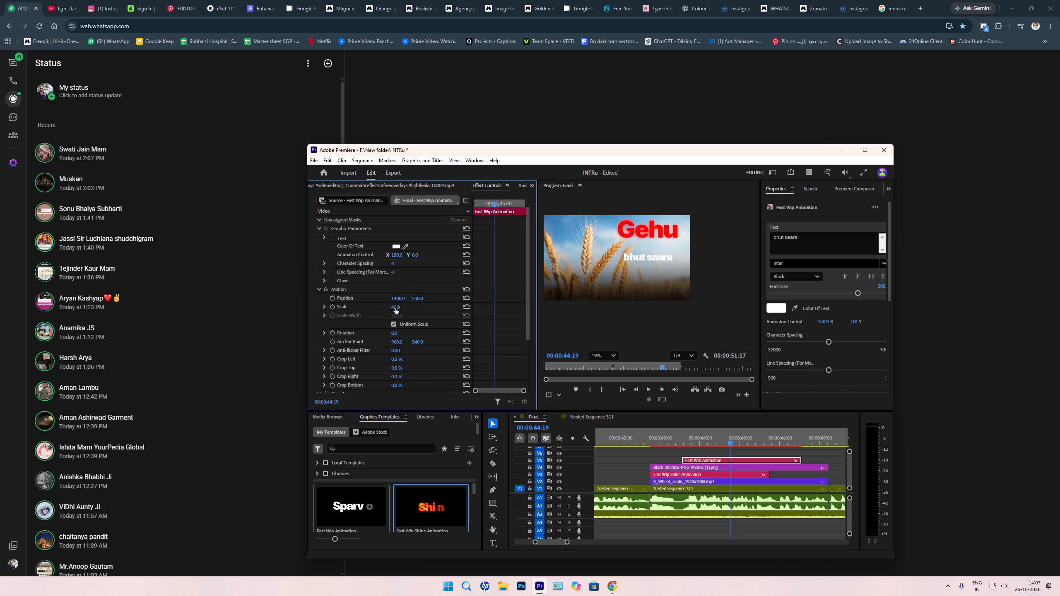
click(397, 308)
drag(418, 296, 369, 293)
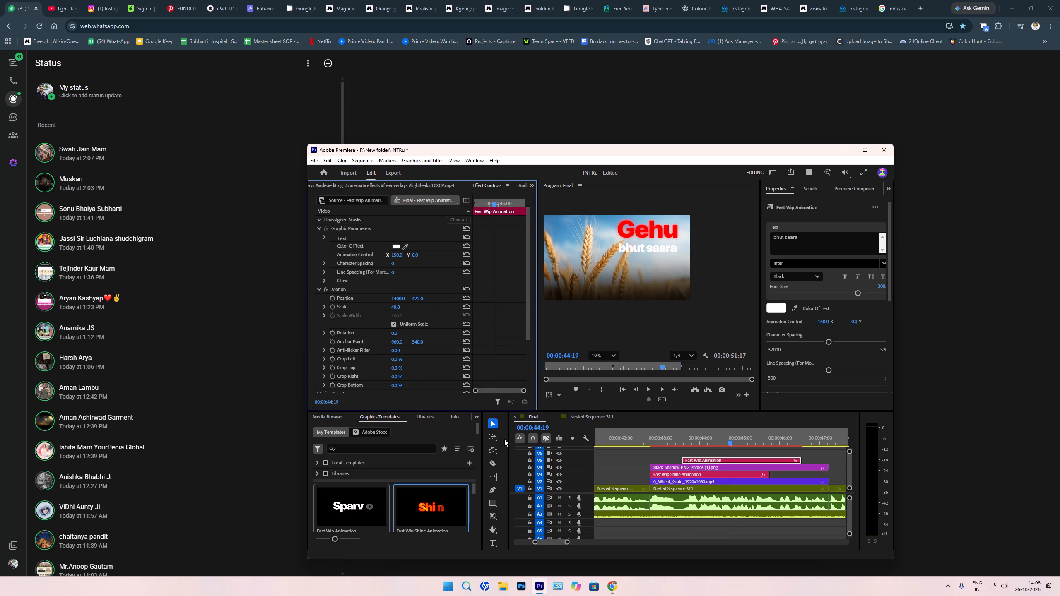
Change the "bhut saara" title's text colour to black after playing back its entrance animation.
key(Up)
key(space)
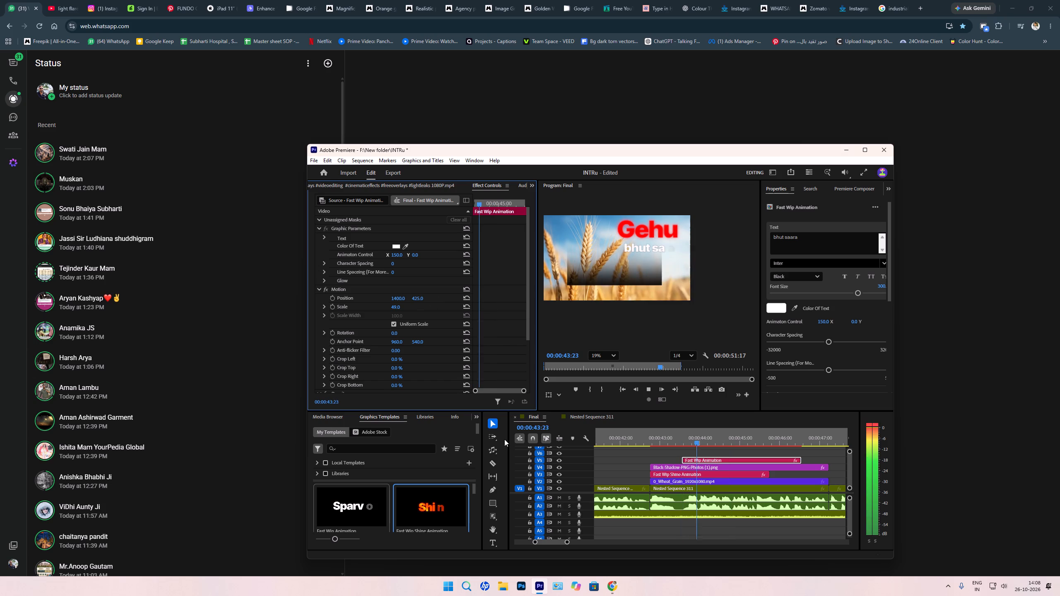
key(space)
click(776, 306)
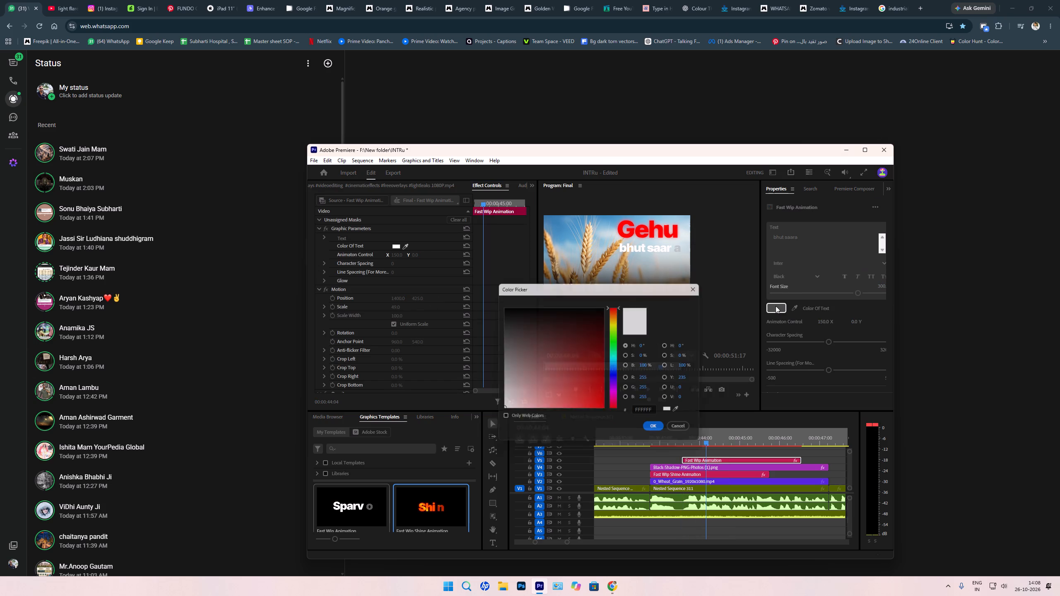
drag(569, 375, 498, 288)
key(Return)
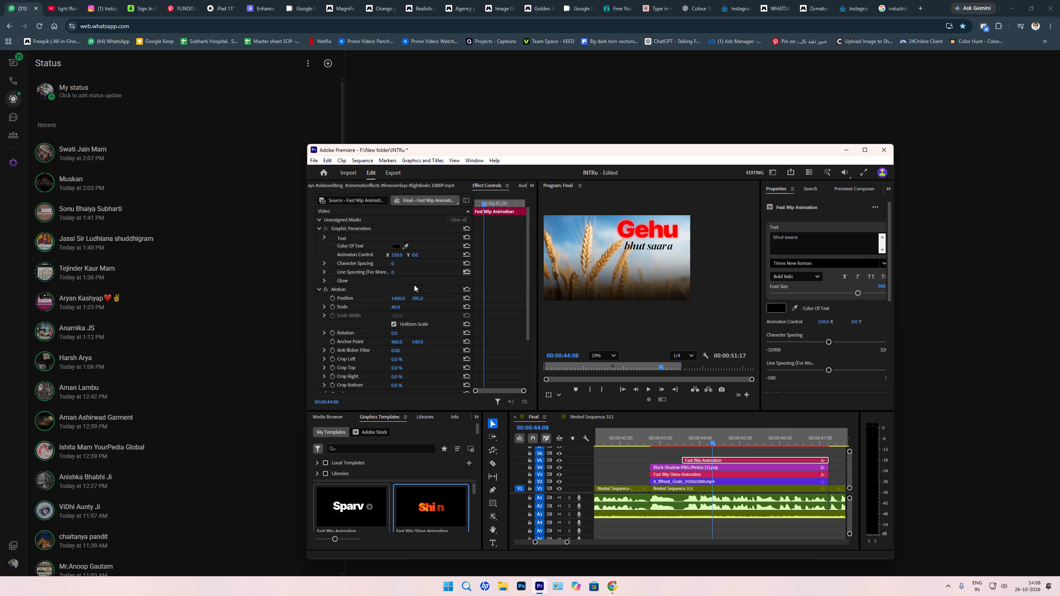
Raise the "bhut saara" title to position 1400, 311 so it tucks against the bottom of the Gehu title.
drag(415, 299, 390, 298)
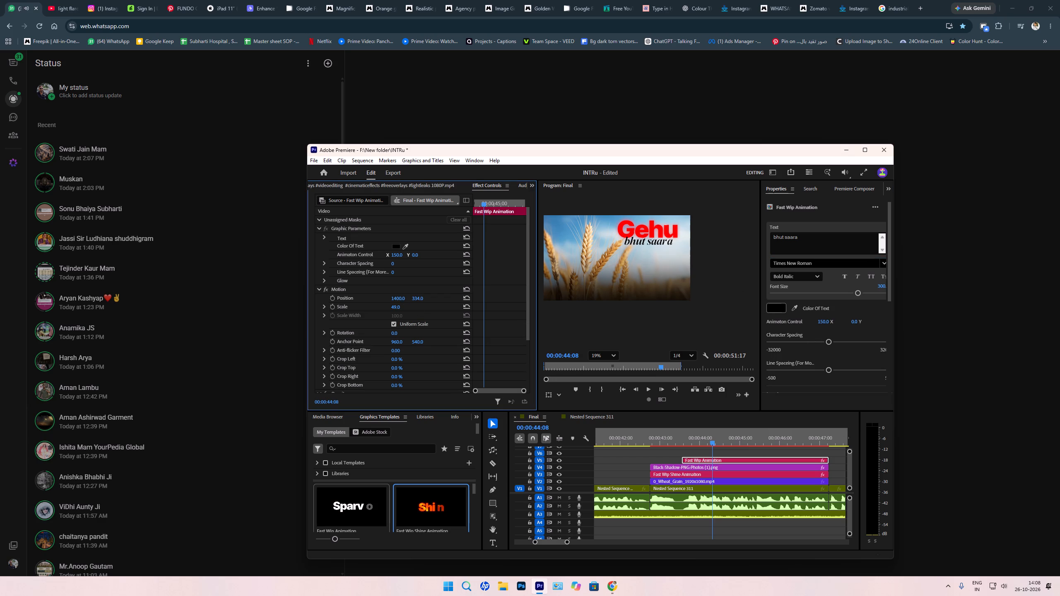
drag(390, 298, 380, 294)
key(Up)
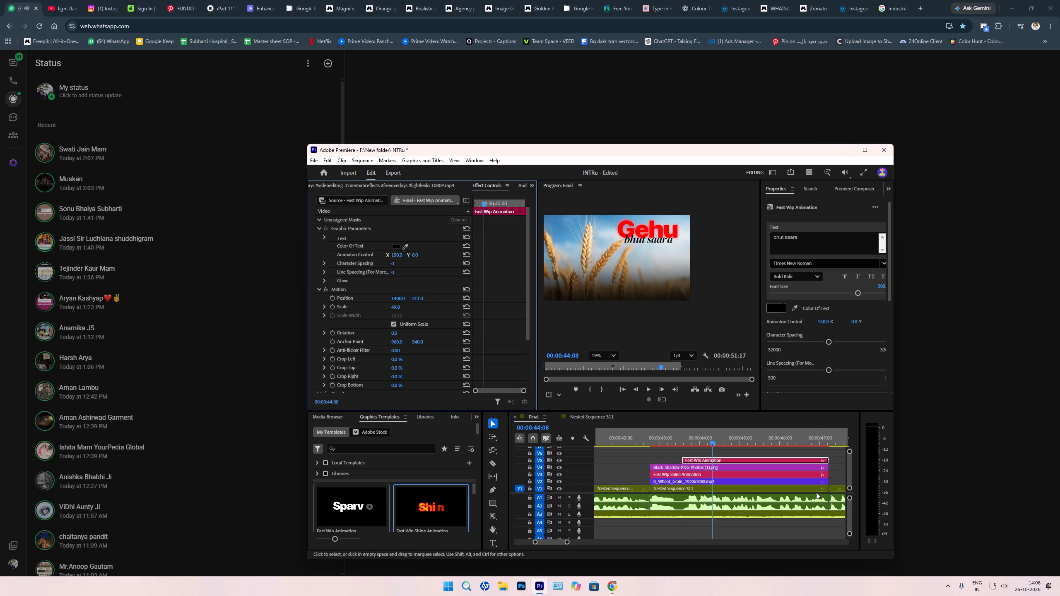
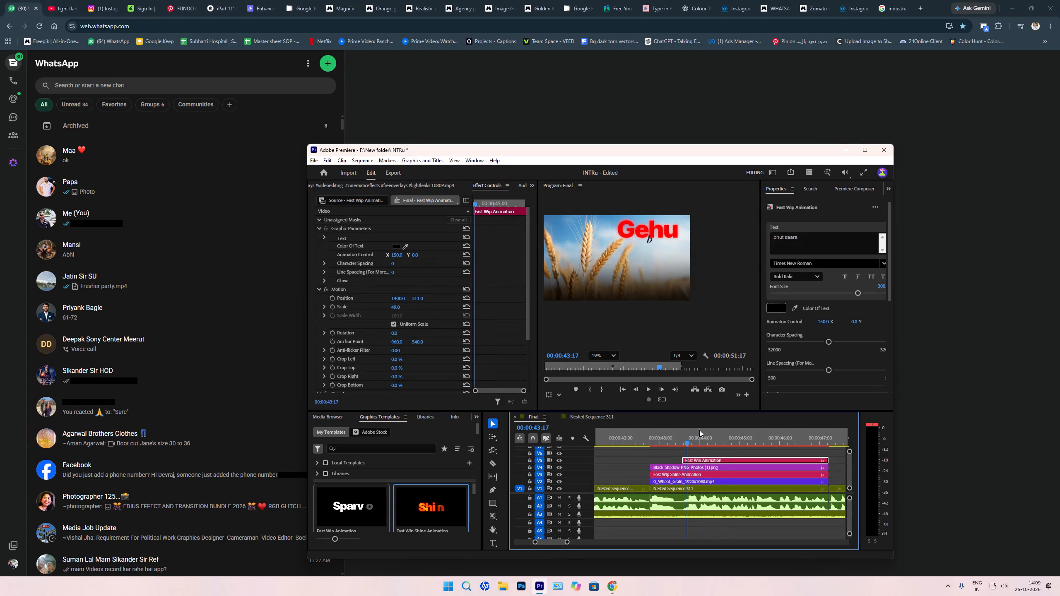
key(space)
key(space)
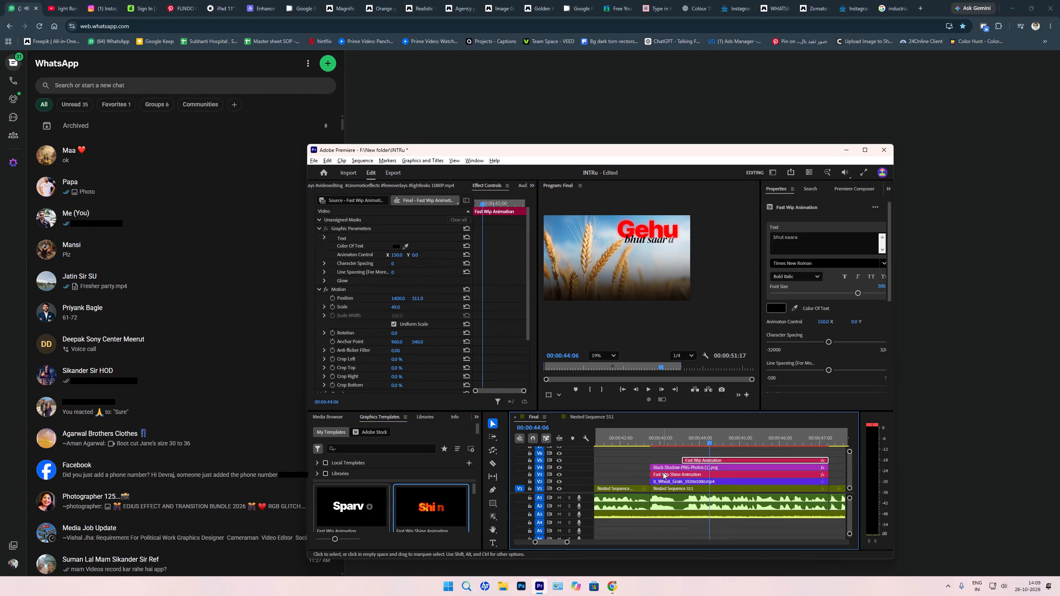
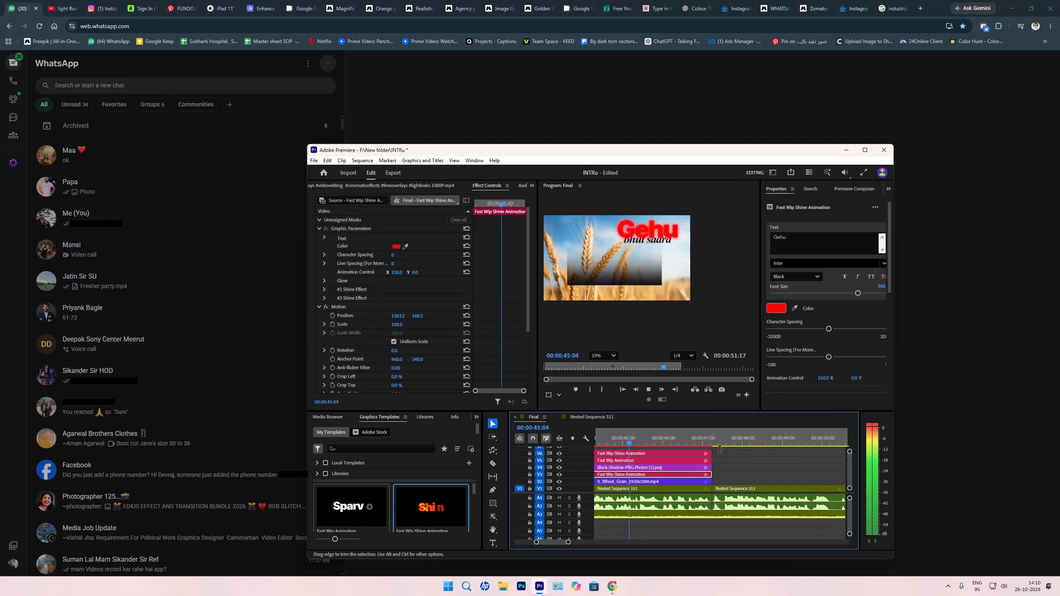
Play back the overlap of the Gehu, "bhut saara" and topmost titles repeatedly to check when the topmost title should come in.
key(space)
key(Up)
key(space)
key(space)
key(Up)
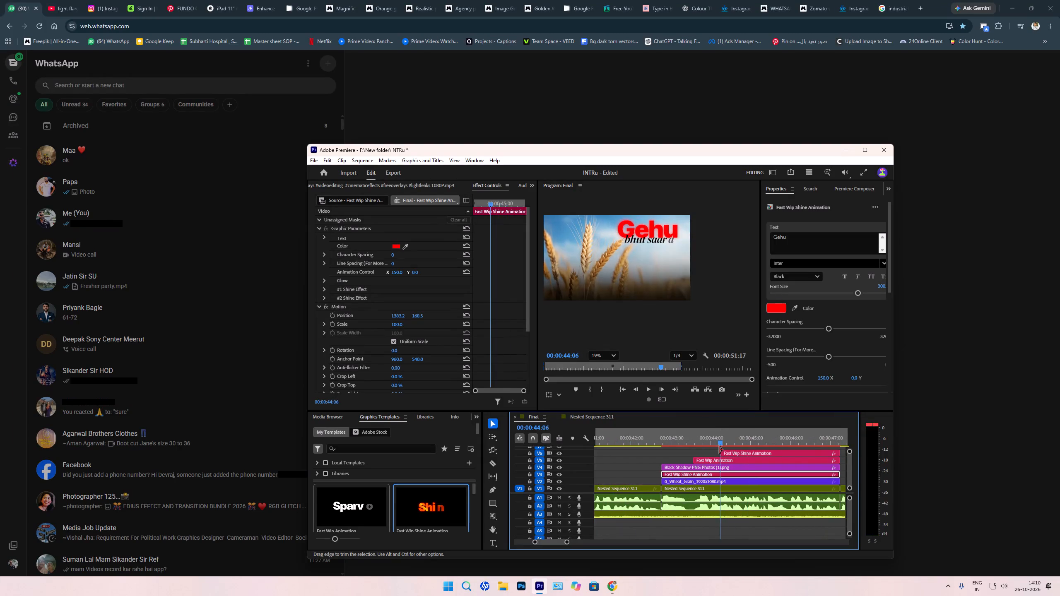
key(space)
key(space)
key(Up)
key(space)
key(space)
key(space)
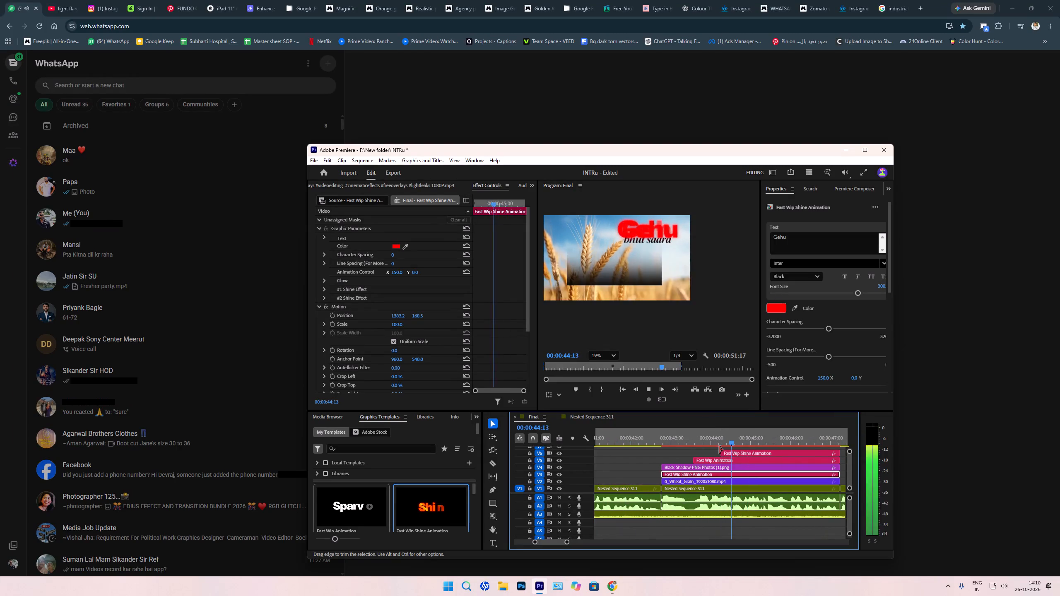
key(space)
key(Right)
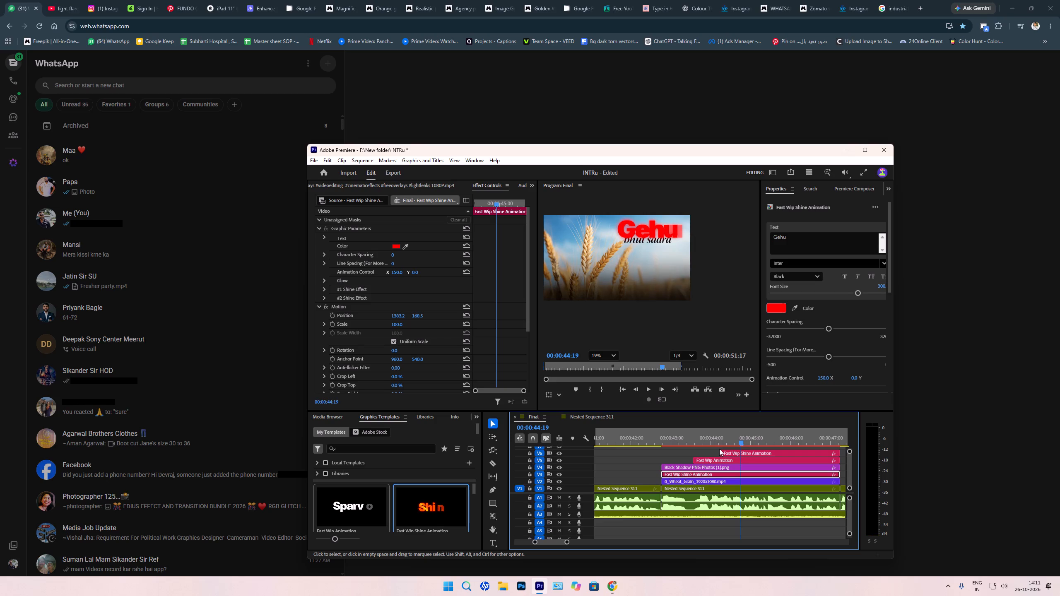
Select the topmost Fast Wip Shine Animation title on track V6 above the "bhut saara" title.
drag(719, 449, 753, 450)
scroll(719, 449, up, 7)
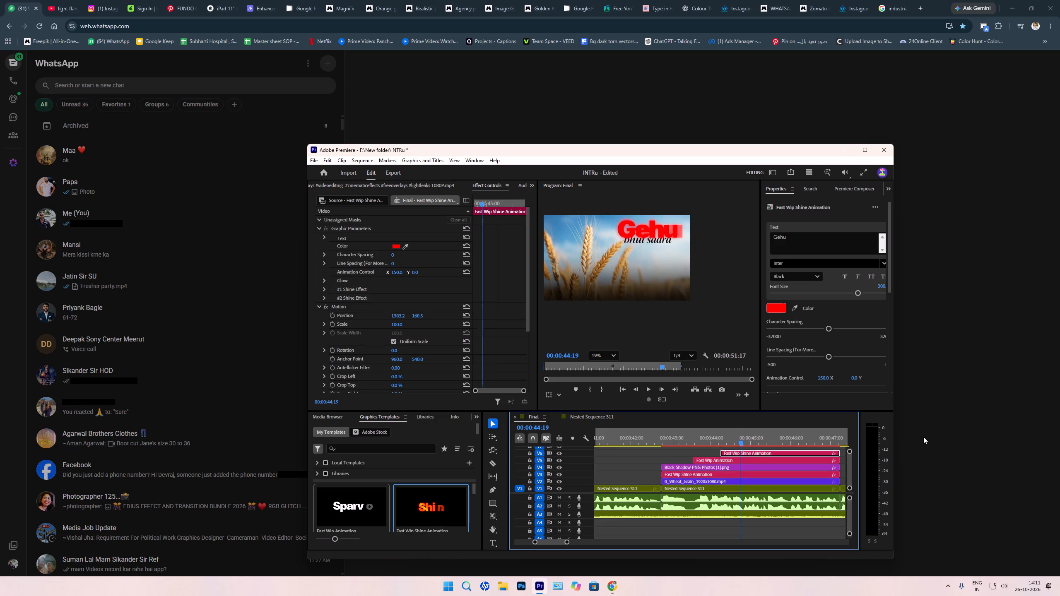
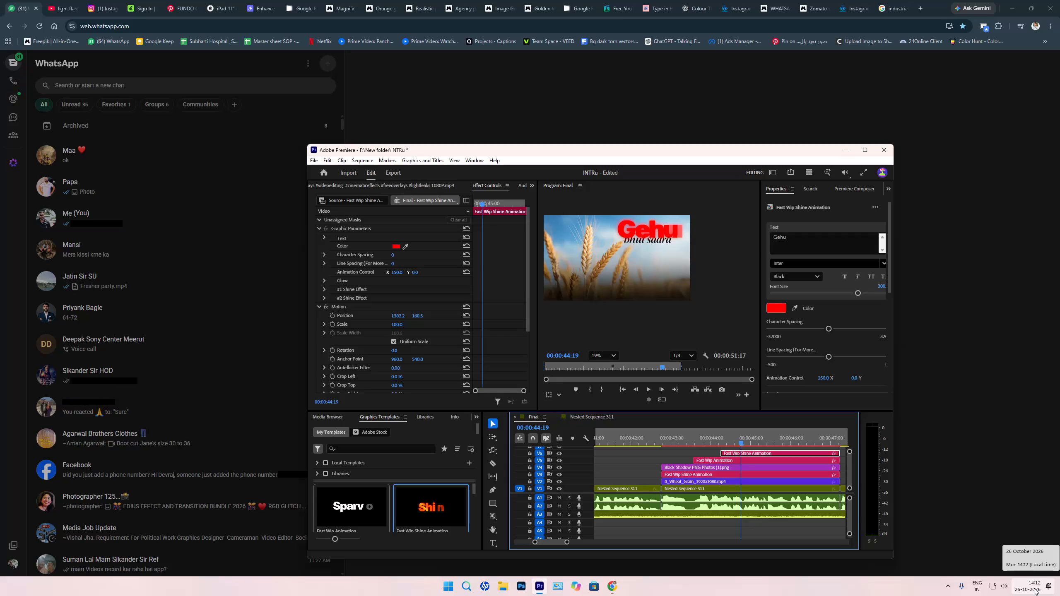
Replace the text of the Fast Wip Shine Animation title on V6 with "Milwati hai".
key(Up)
key(space)
key(space)
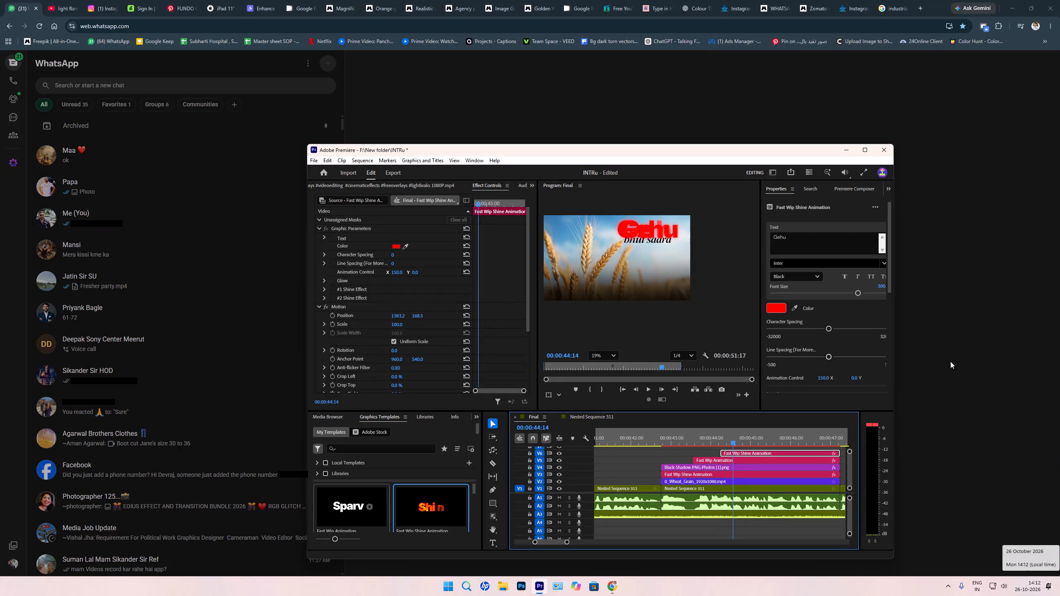
scroll(790, 262, up, 1)
drag(826, 241, 760, 235)
text(Mil)
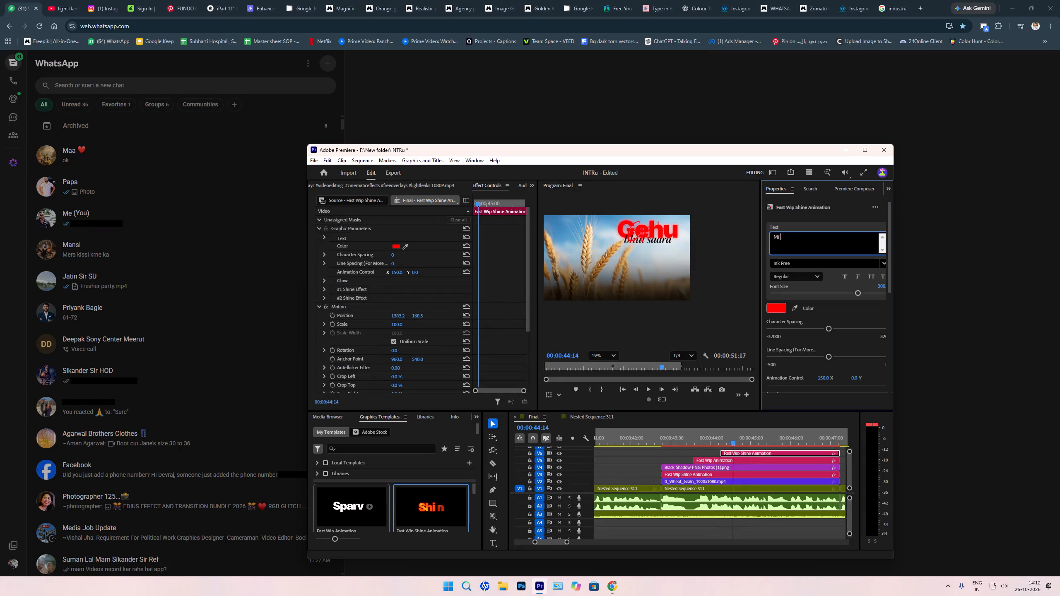
text(wat)
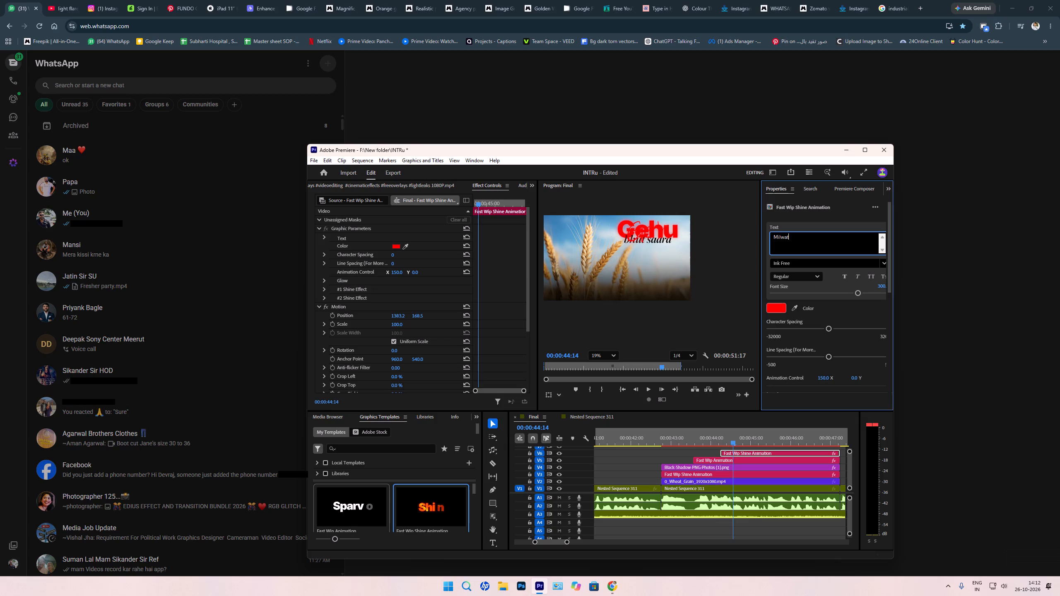
text(i)
key(space)
text(ha)
key(i)
click(812, 229)
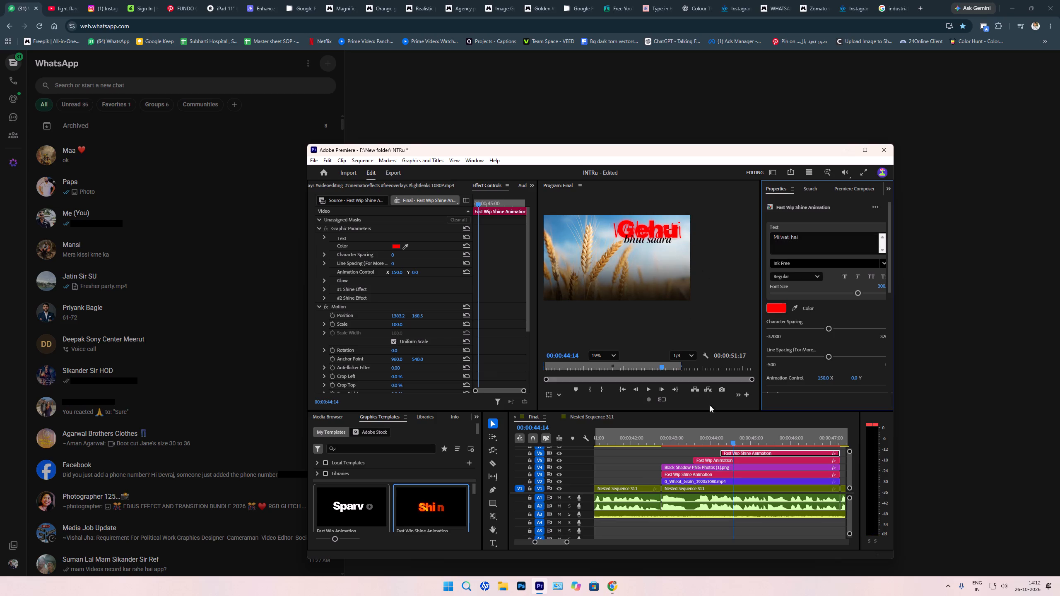
Move the "Milwati hai" title down to a vertical position of 428.5, below the "bhut saara" subtitle.
drag(419, 317, 555, 331)
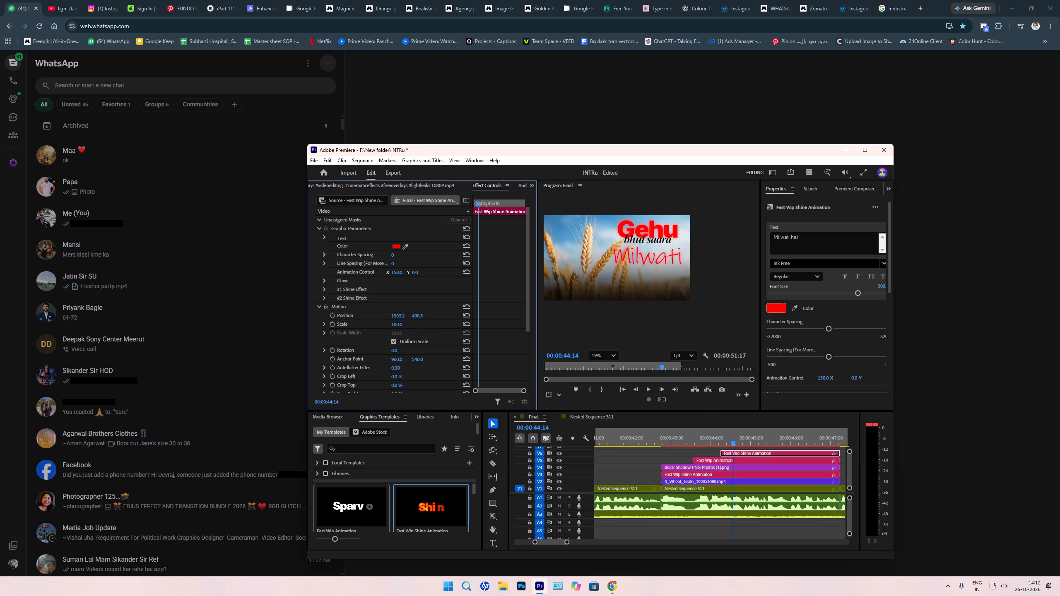
drag(555, 331, 526, 331)
key(Up)
key(space)
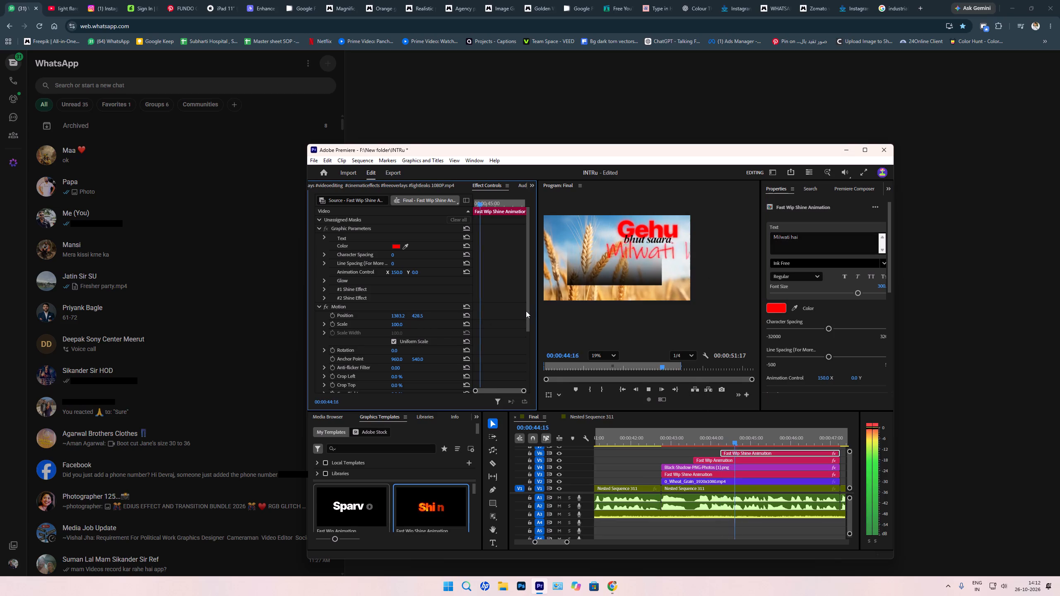
key(space)
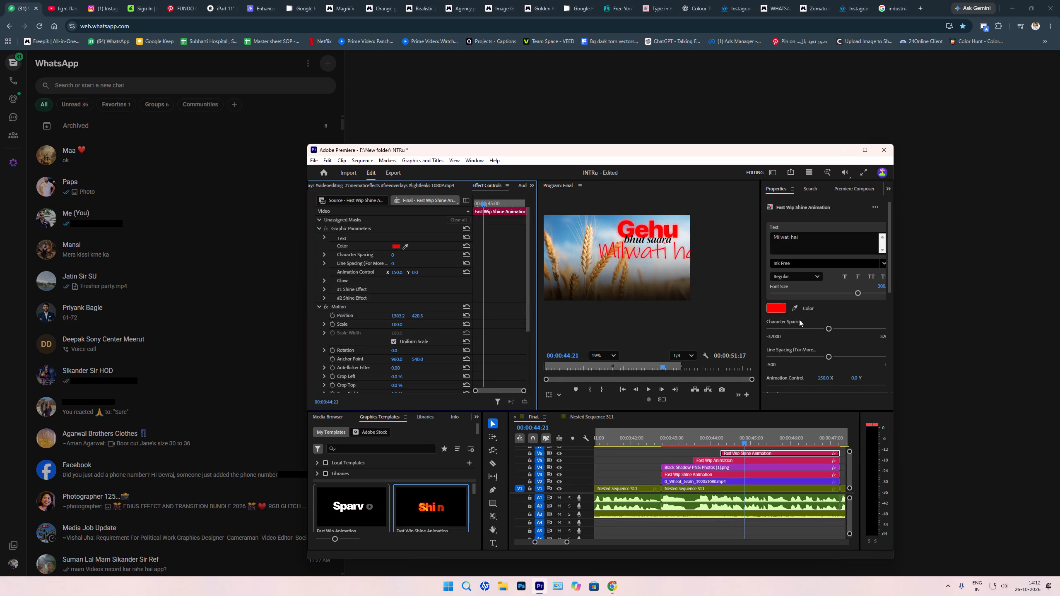
Reduce the font size of the "Milwati hai" title so the whole text fits inside the frame.
drag(851, 292, 829, 293)
key(Up)
key(space)
key(space)
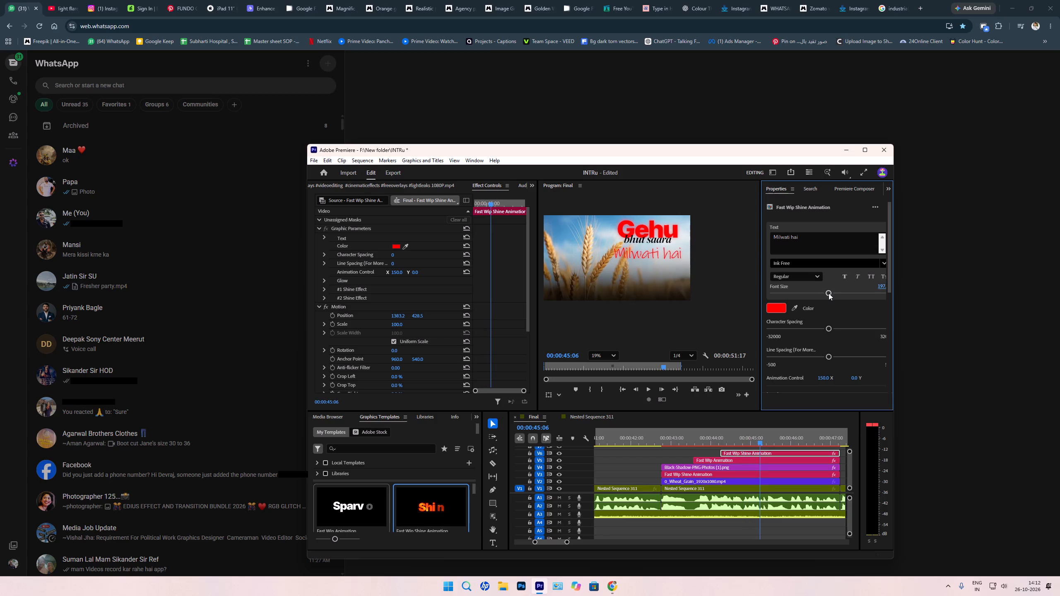
key(Up)
Play back the "Milwati hai" title from its start to examine its animation and fit beneath the other titles.
click(759, 452)
key(Up)
key(space)
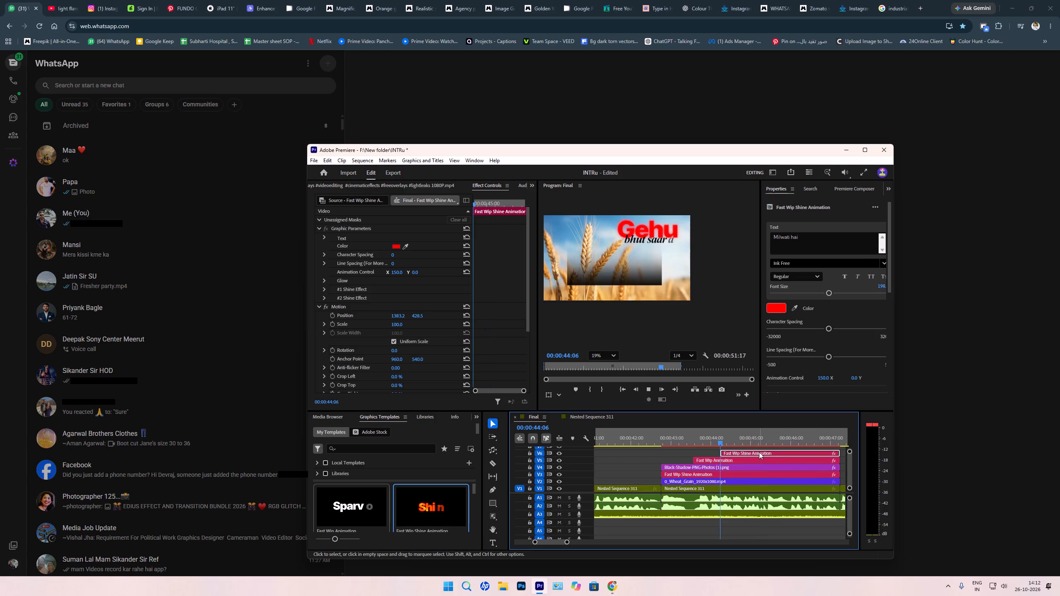
key(space)
key(space)
key(space)
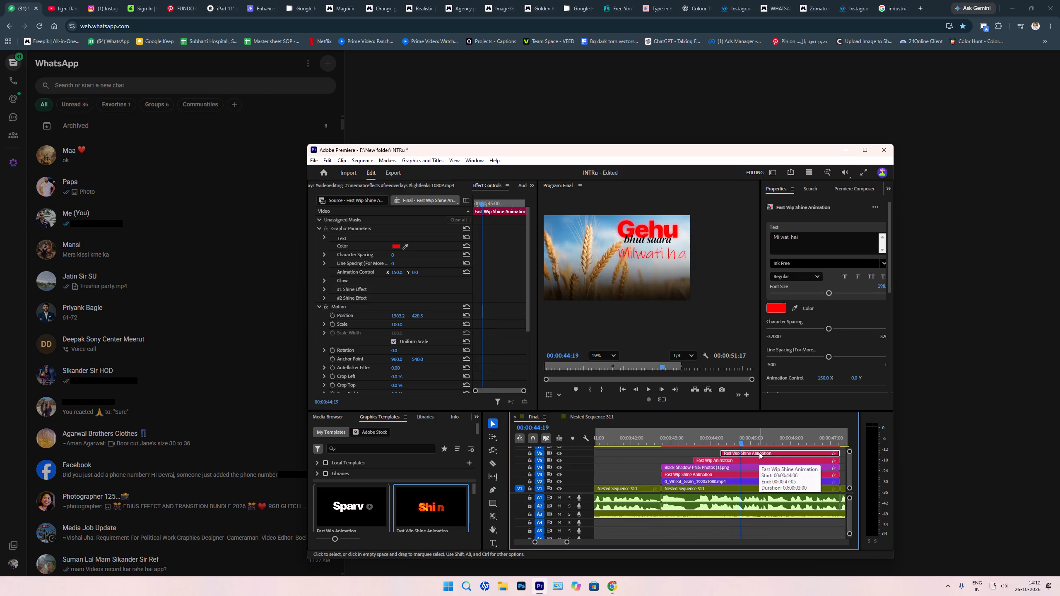
key(Right)
key(Right)
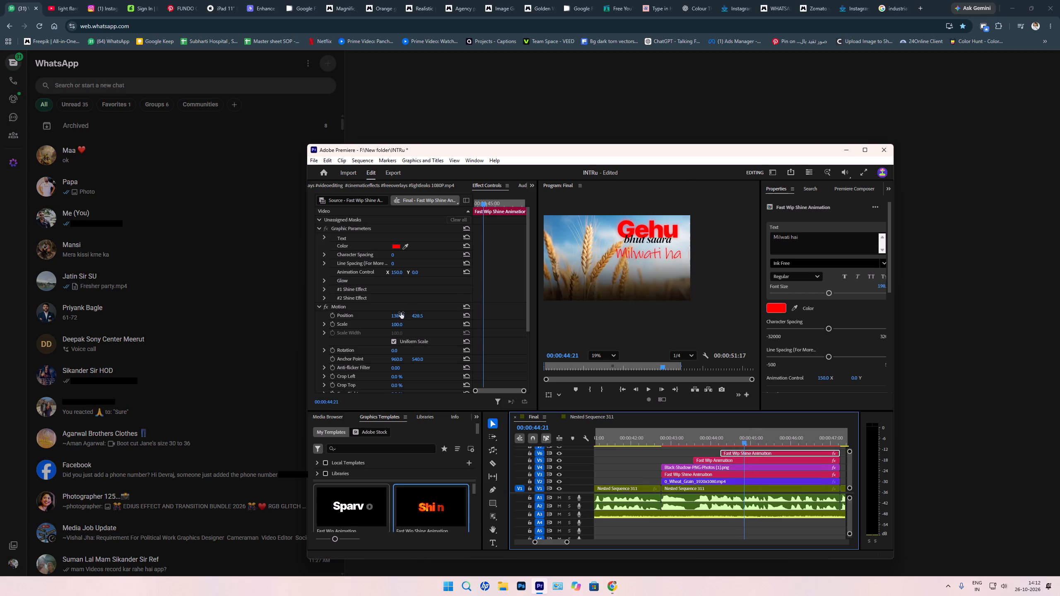
Move the "Milwati hai" title up to about 1383, 381, closer beneath the "bhut saara" subtitle.
click(346, 306)
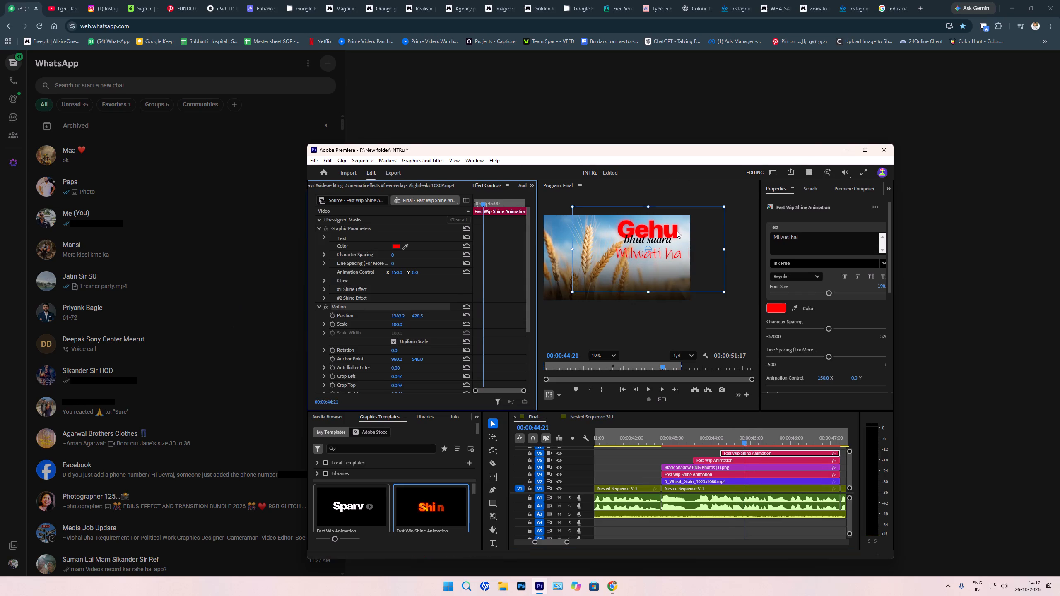
drag(682, 237, 678, 233)
key(Up)
key(space)
key(space)
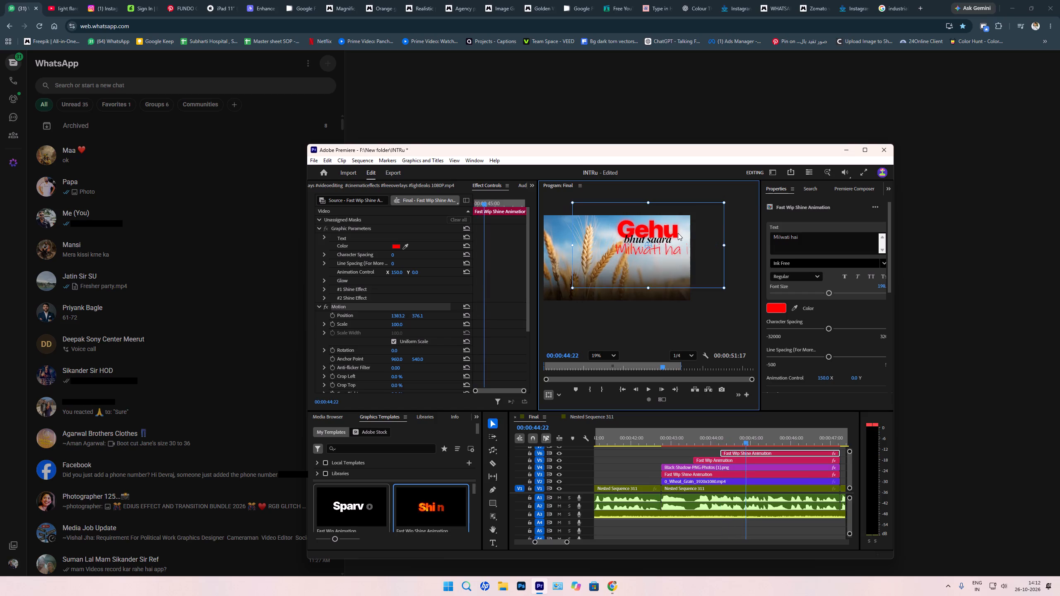
key(Up)
key(space)
key(space)
key(Right)
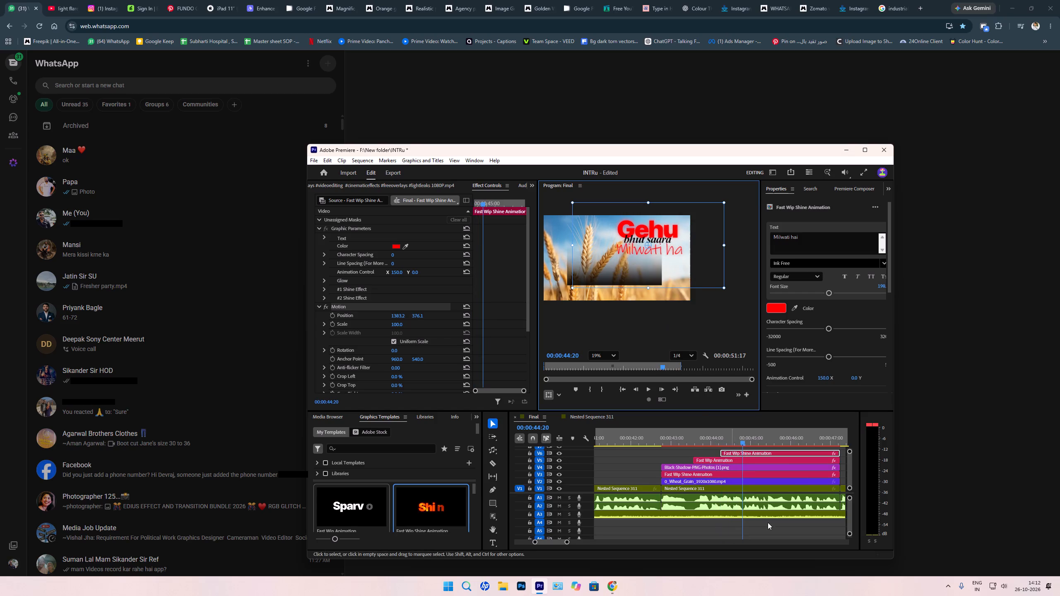
scroll(785, 468, down, 13)
scroll(711, 469, up, 4)
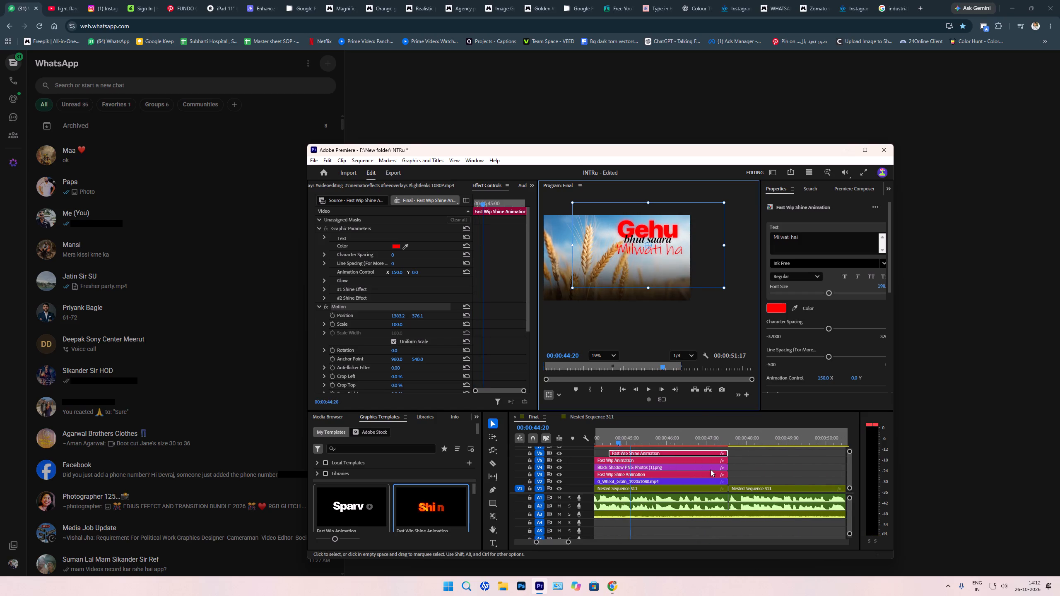
scroll(756, 456, up, 4)
click(622, 254)
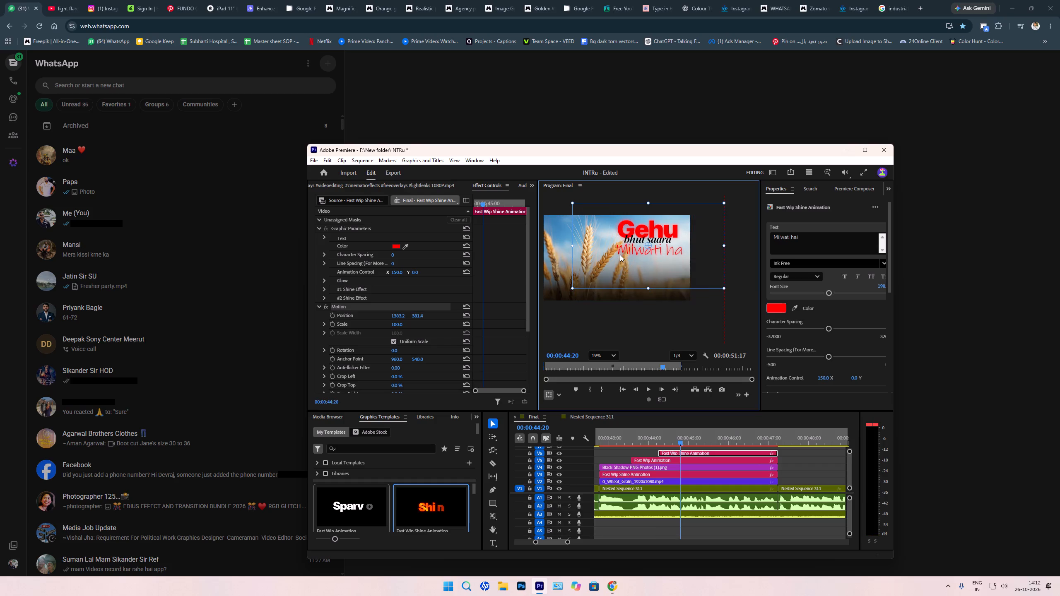
Trim the ends of the wheat footage, shadow and all three title clips to 00:00:44:20.
click(790, 468)
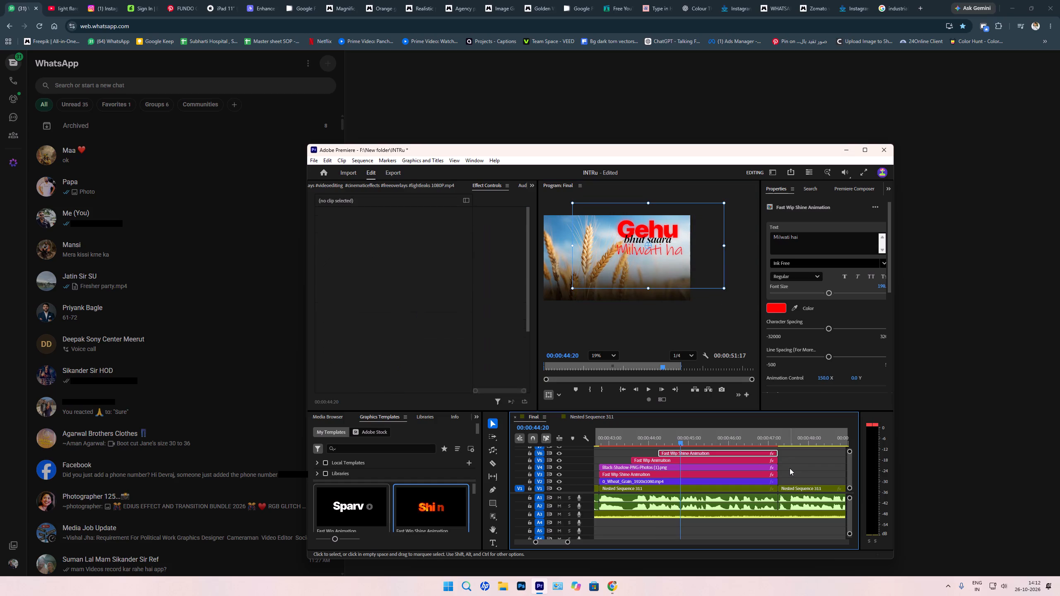
key(space)
key(space)
click(682, 438)
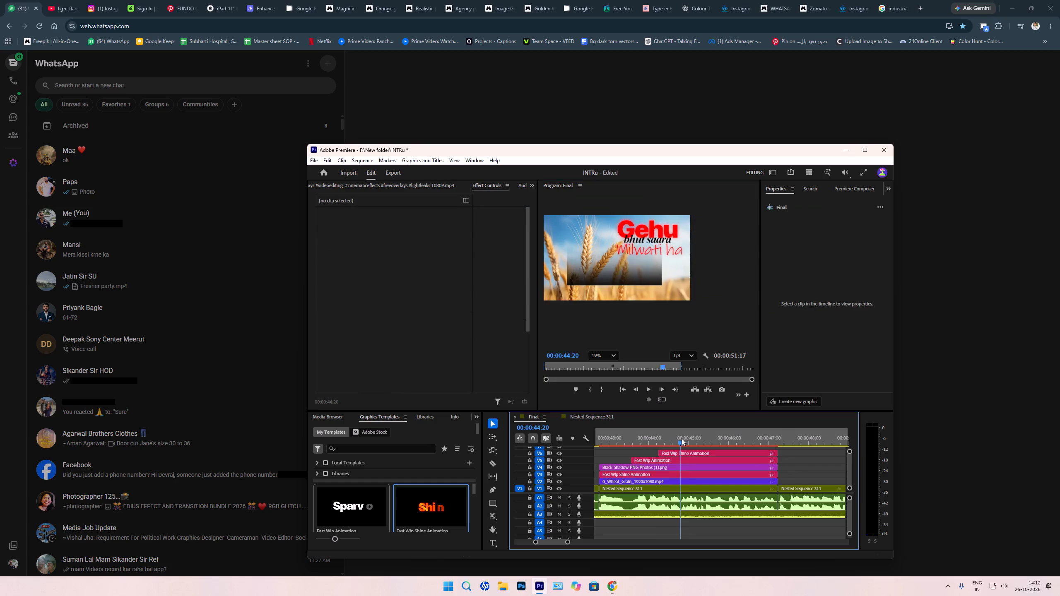
drag(790, 452, 765, 479)
drag(779, 478, 697, 478)
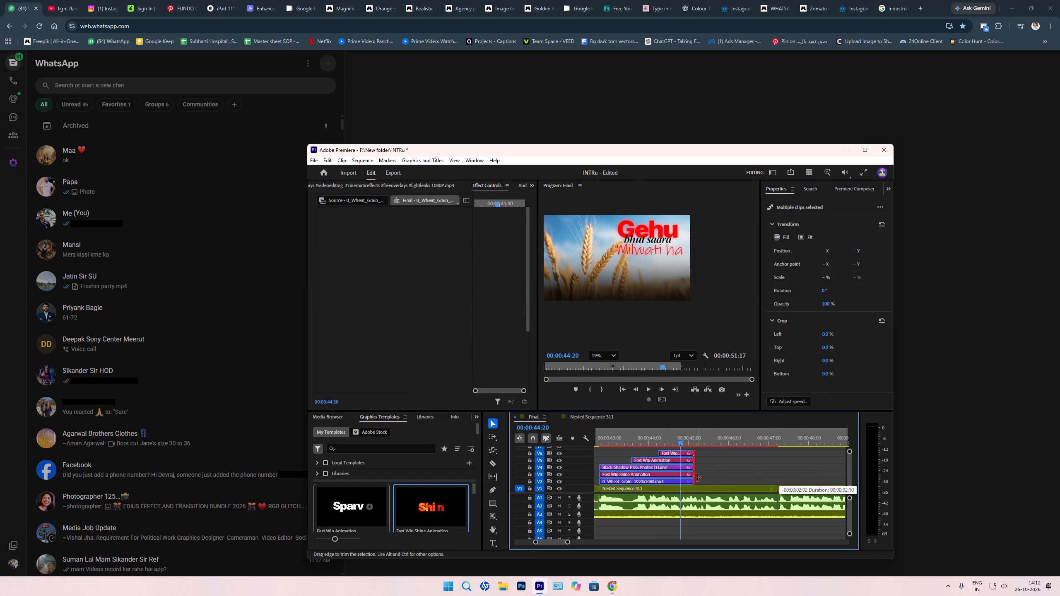
drag(697, 478, 682, 476)
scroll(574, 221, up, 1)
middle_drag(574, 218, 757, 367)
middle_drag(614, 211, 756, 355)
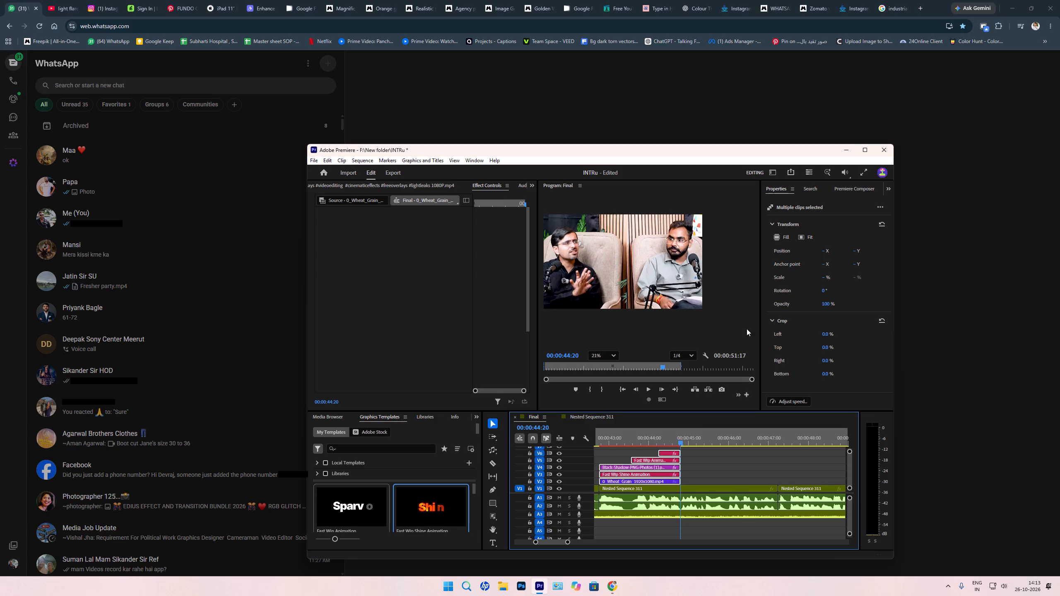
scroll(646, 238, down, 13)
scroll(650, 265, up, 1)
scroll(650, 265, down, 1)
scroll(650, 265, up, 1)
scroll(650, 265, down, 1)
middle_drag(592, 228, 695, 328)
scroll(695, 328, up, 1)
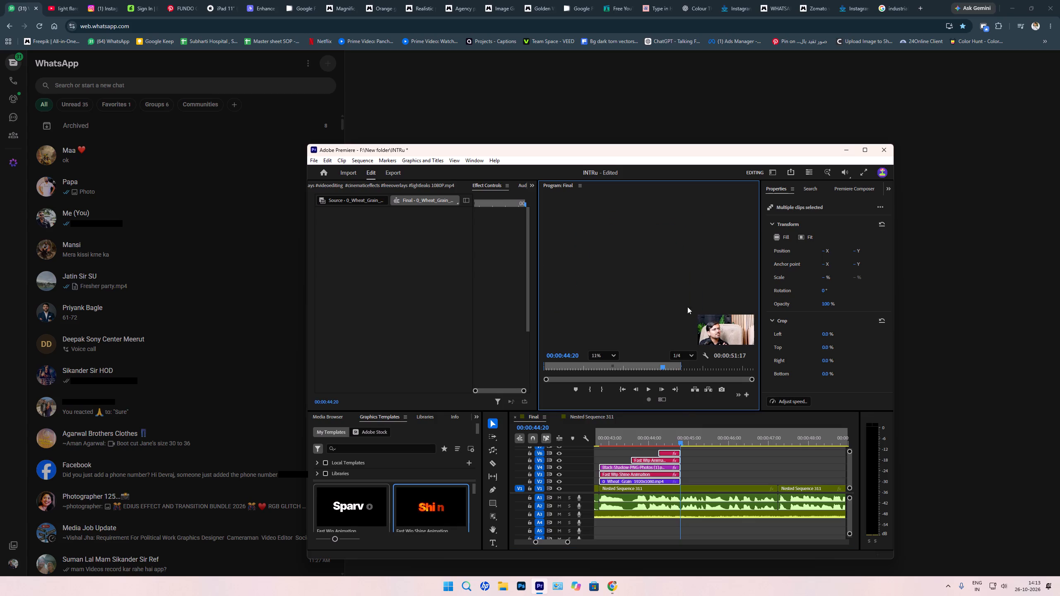
Add the Starter Pack's Pan Left transition from Premiere Composer to V4 and V5, just after the trimmed clips.
click(694, 458)
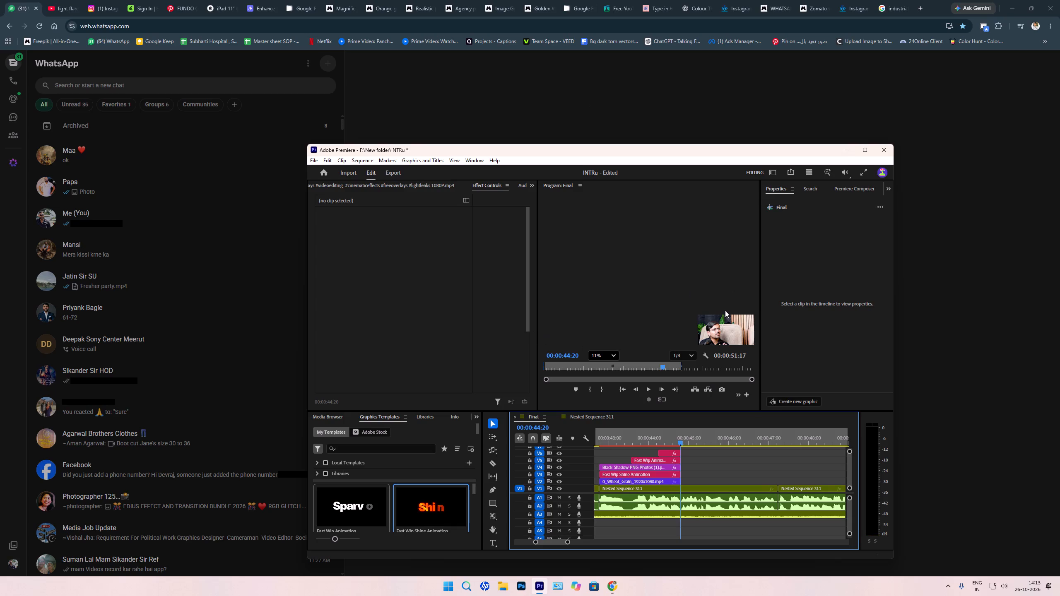
click(846, 190)
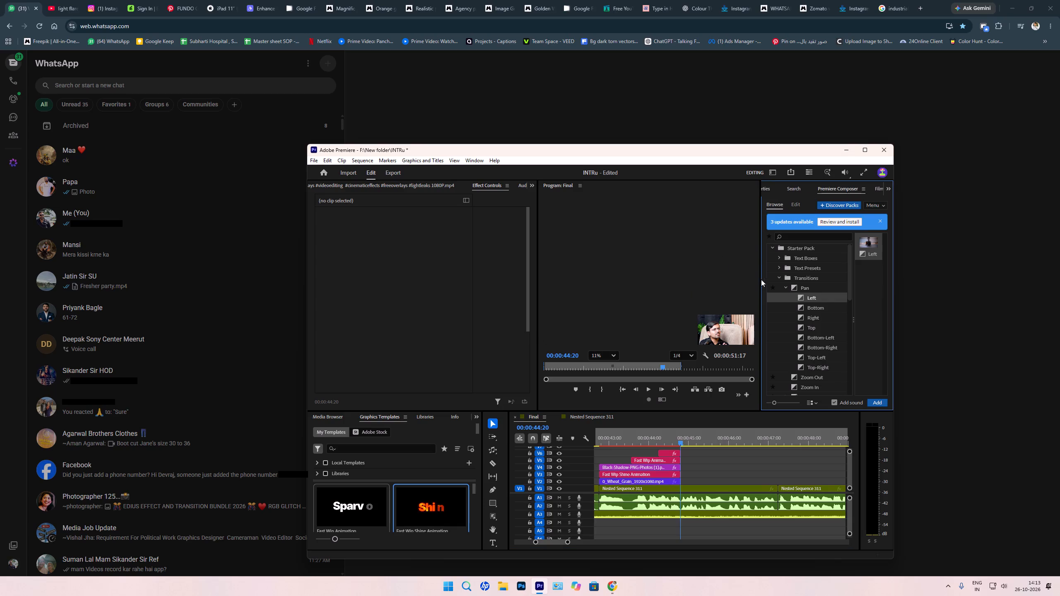
drag(800, 297, 709, 468)
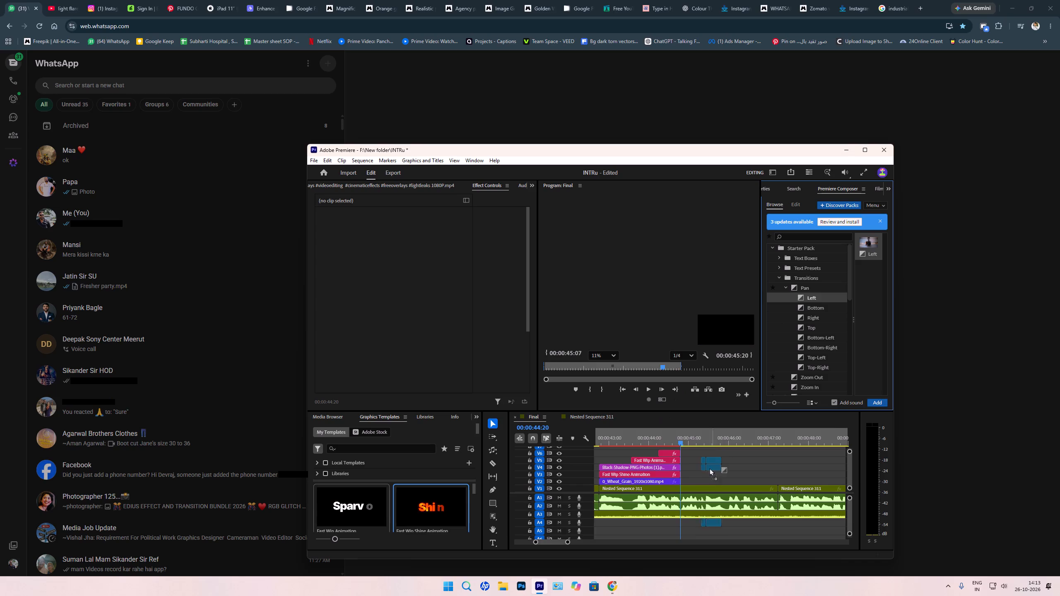
drag(709, 468, 699, 466)
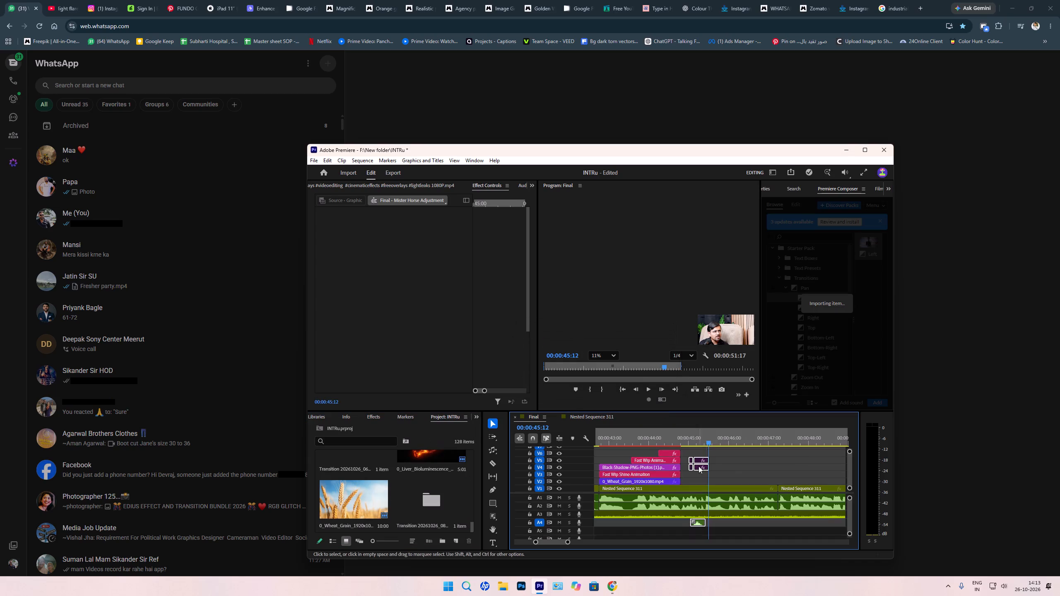
Move the Pan Left transition with its sound to span the cut at 00:00:44:20, placing its adjustment clips on V7 and V8.
key(grave)
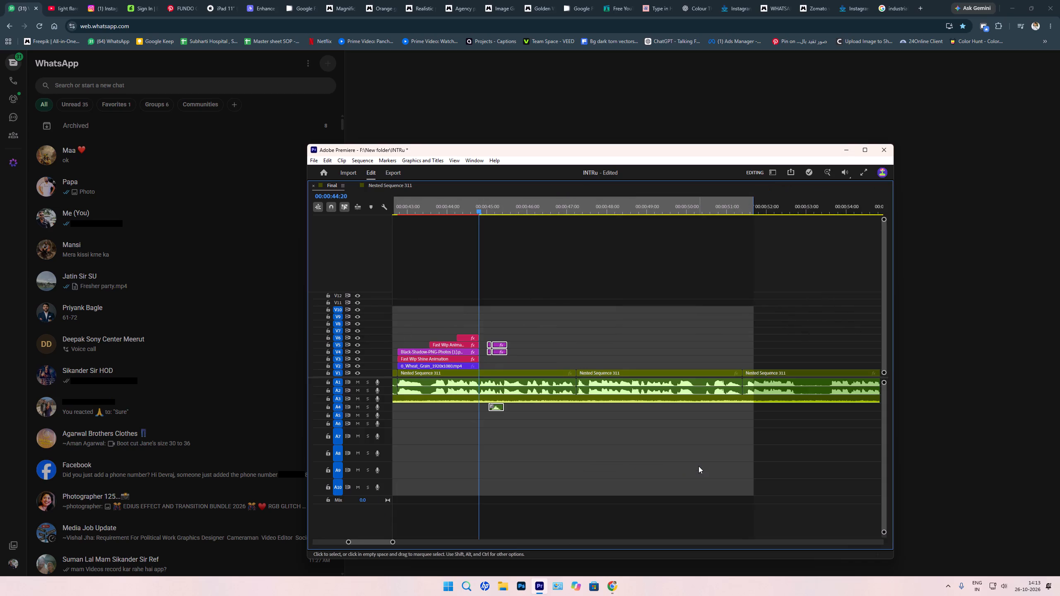
drag(499, 343, 490, 328)
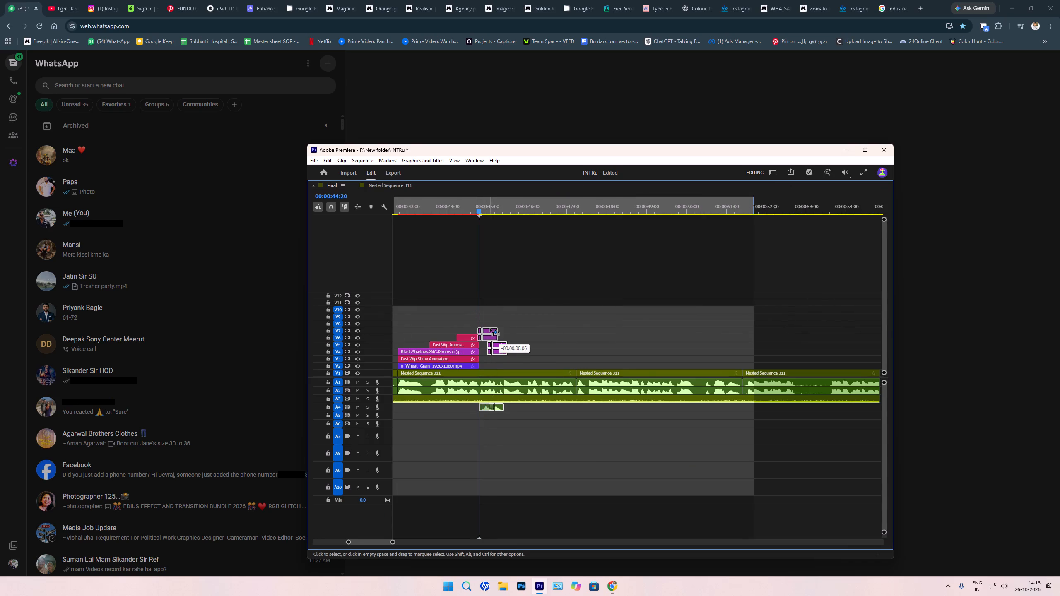
drag(490, 328, 489, 326)
drag(493, 334, 489, 333)
click(489, 331)
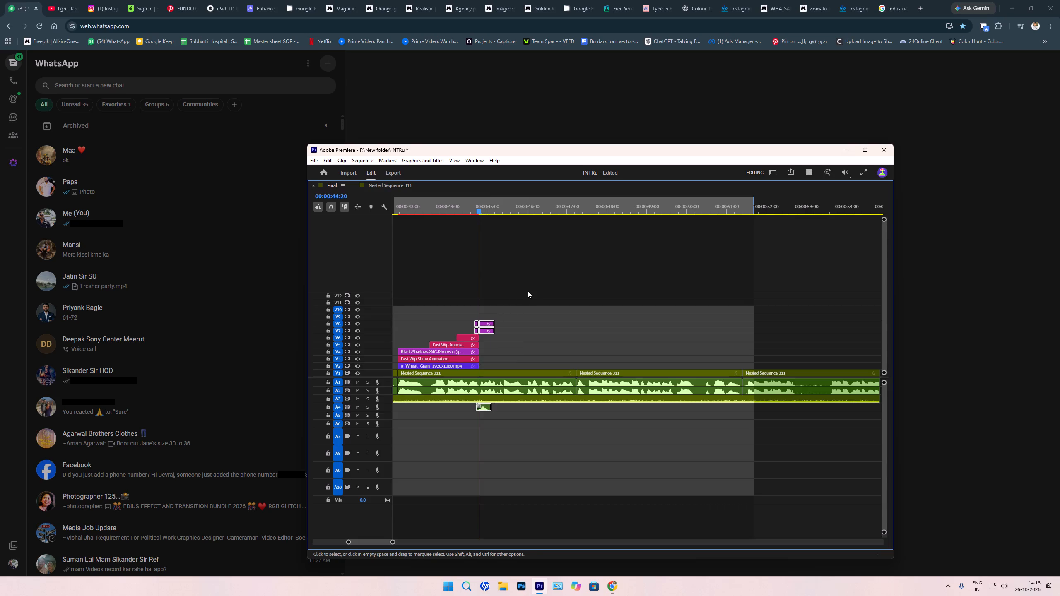
key(grave)
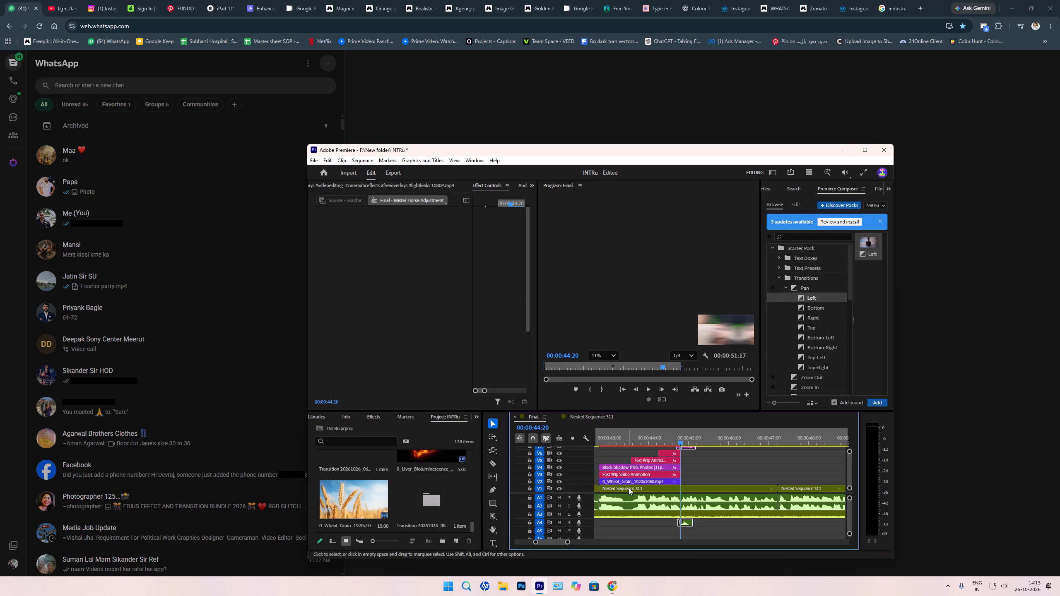
Play back the Pan Left transition at 00:00:44:20 and the interview footage after it, past the next V1 cut.
scroll(624, 339, down, 7)
key(Up)
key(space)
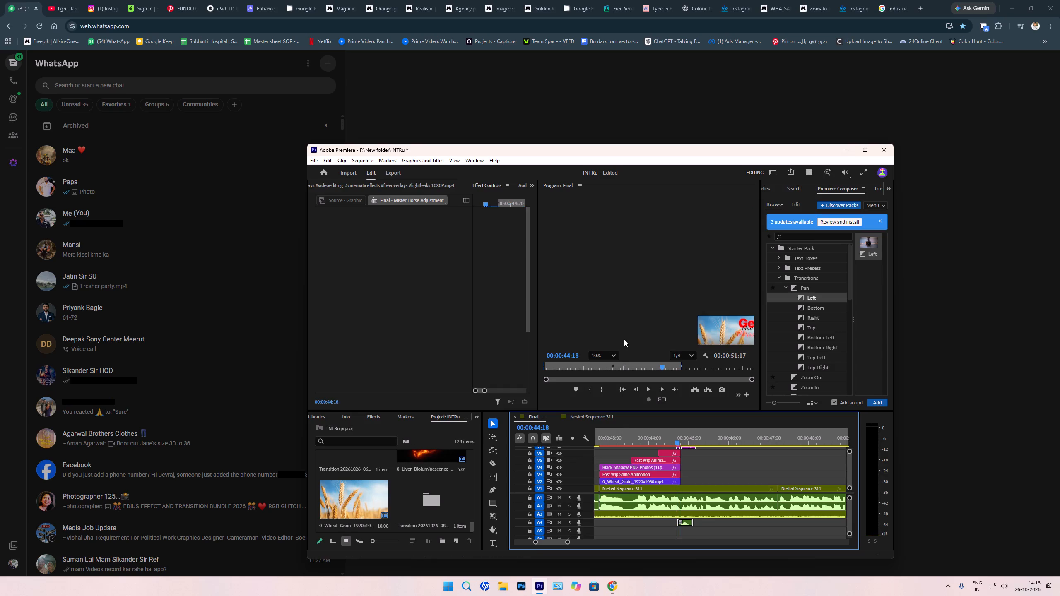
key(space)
scroll(770, 492, down, 3)
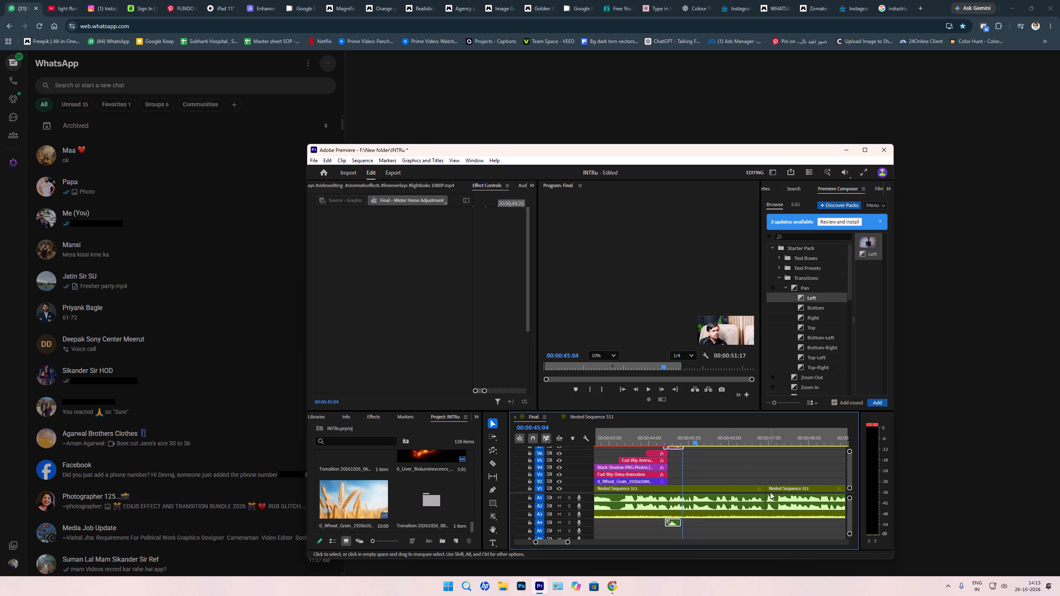
scroll(770, 492, down, 4)
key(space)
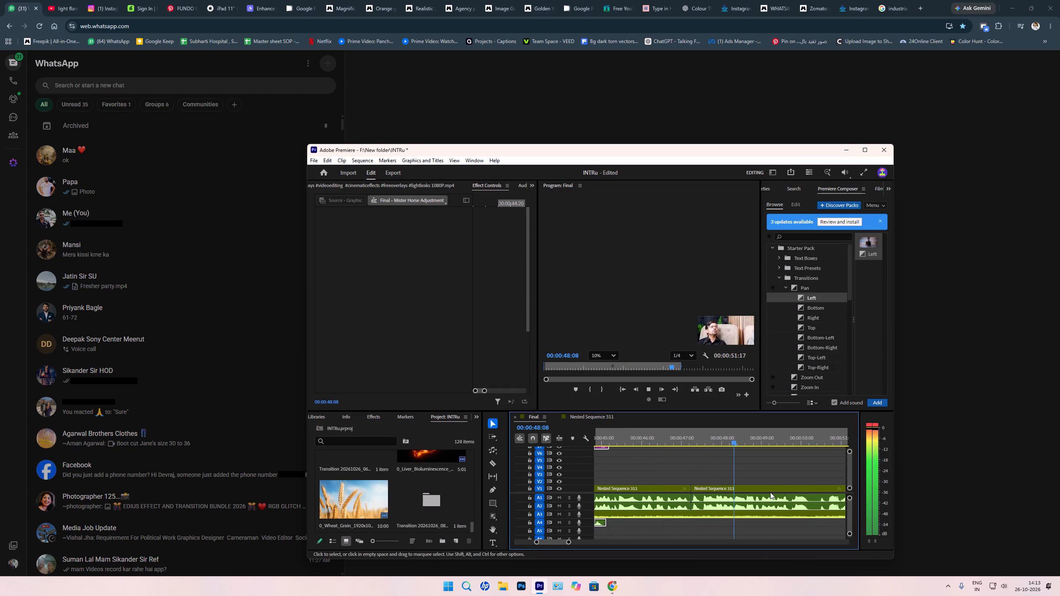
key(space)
Find Flare 5.mp4 among the project media and add it to V5, starting at the V1 cut at 00:00:47:06.
key(Up)
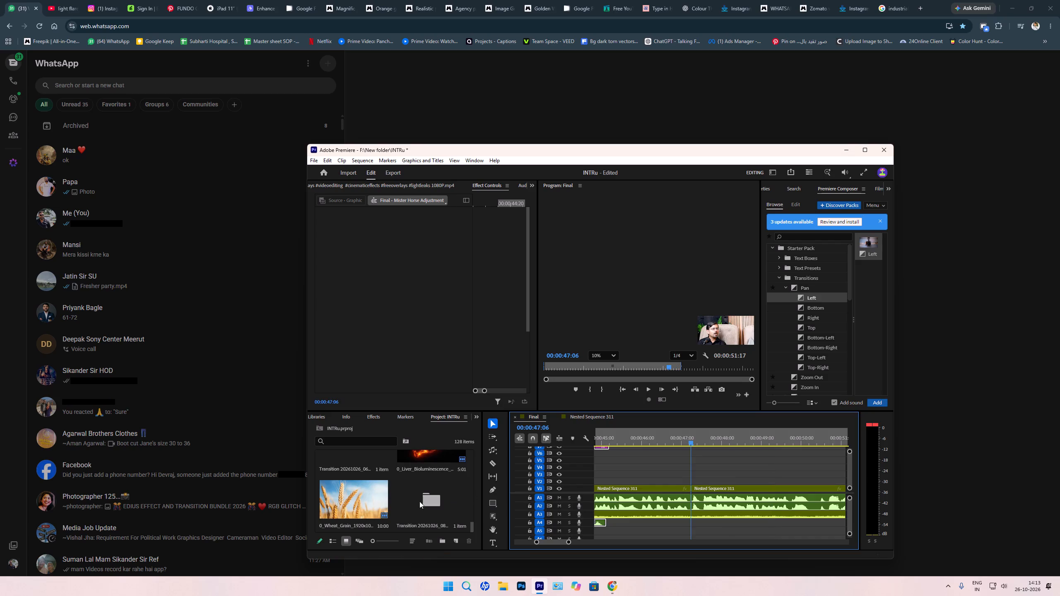
scroll(401, 496, down, 6)
scroll(401, 500, up, 1)
scroll(401, 500, down, 20)
scroll(401, 500, down, 1)
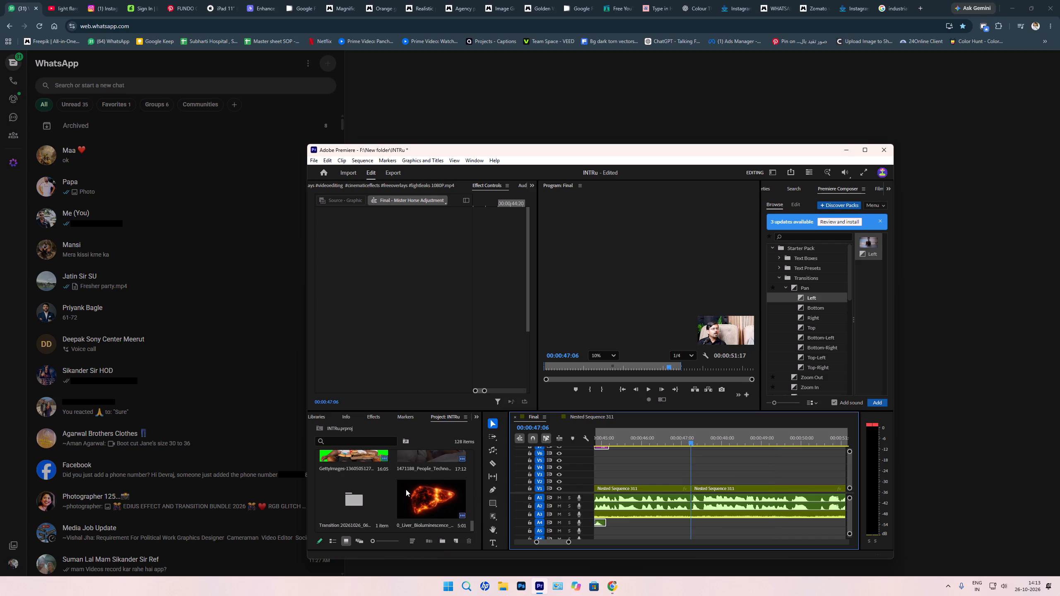
scroll(406, 489, down, 2)
scroll(406, 489, up, 1)
scroll(406, 489, down, 5)
scroll(406, 489, up, 20)
scroll(412, 485, up, 1)
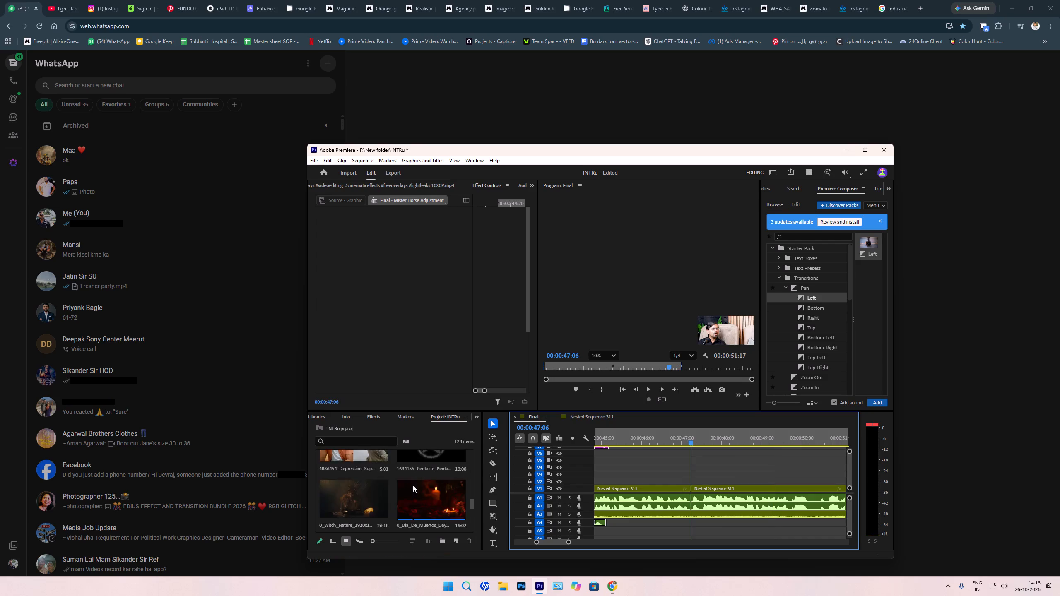
scroll(413, 485, down, 2)
scroll(414, 485, up, 5)
scroll(416, 484, down, 2)
drag(358, 500, 692, 462)
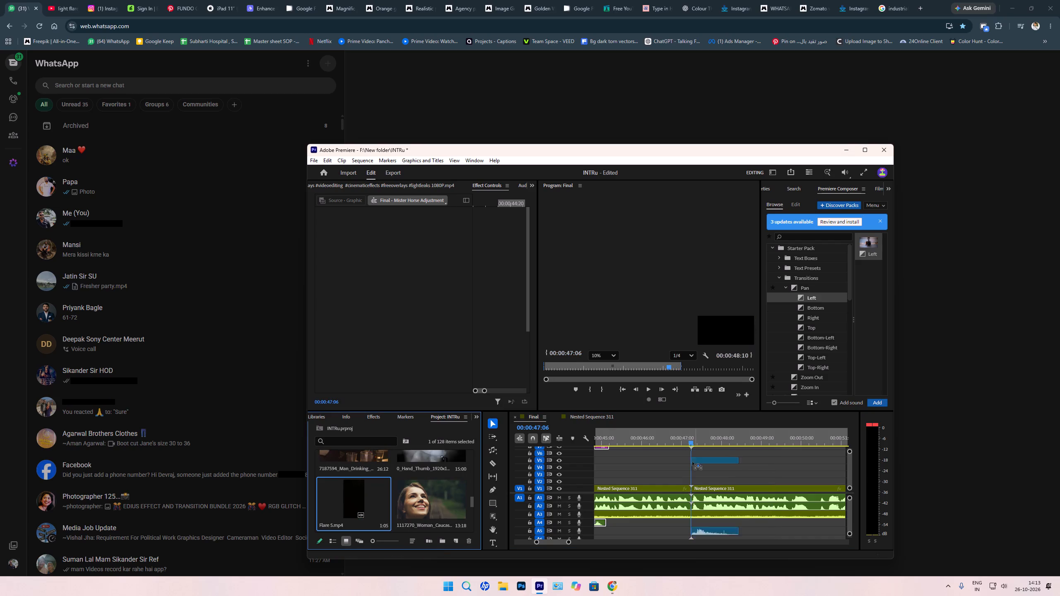
Move the flare clip down to V2 with its sound on A4, starting at 00:00:46:20 so it spans the cut.
drag(692, 462, 679, 470)
drag(689, 467, 690, 471)
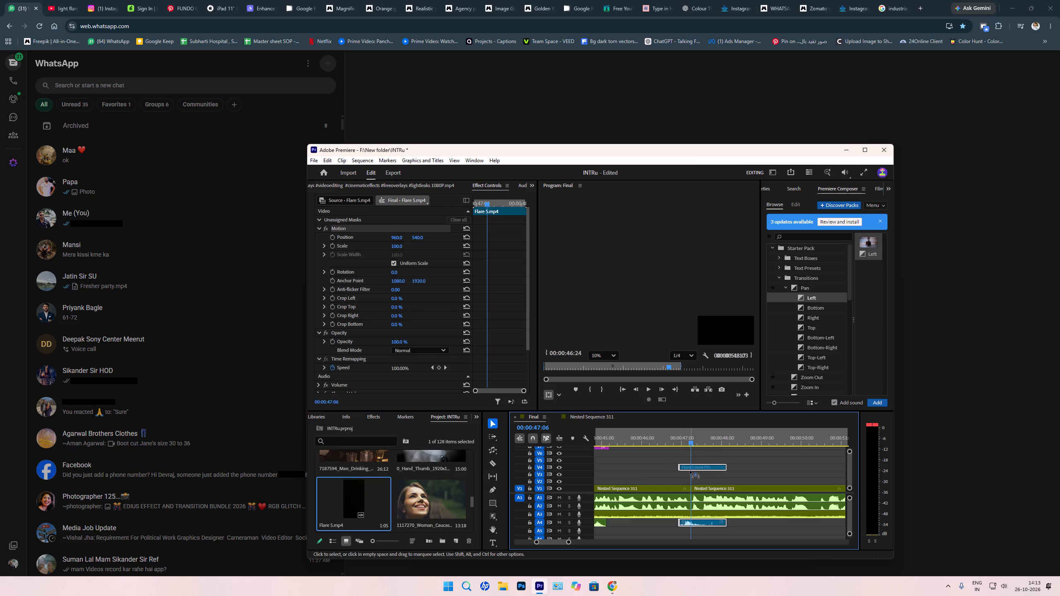
drag(690, 471, 690, 475)
drag(690, 475, 690, 486)
key(ctrl+z)
drag(695, 473, 695, 478)
drag(700, 480, 695, 481)
Set the Flare 5.mp4 clip's blend mode to Screen and play back the flare over the cut.
scroll(682, 261, down, 7)
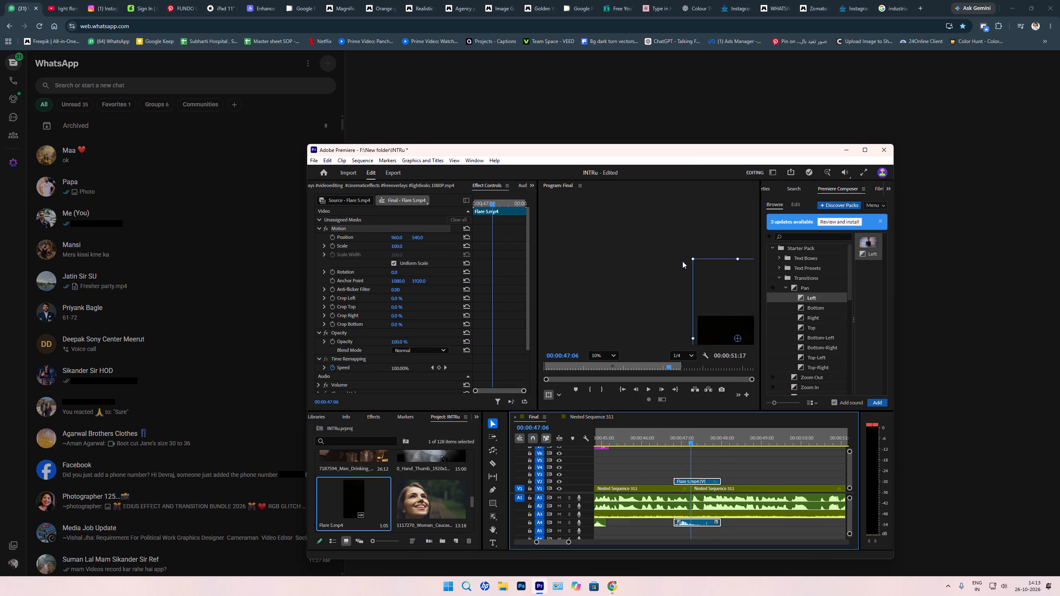
middle_drag(664, 283, 607, 232)
middle_drag(652, 277, 612, 239)
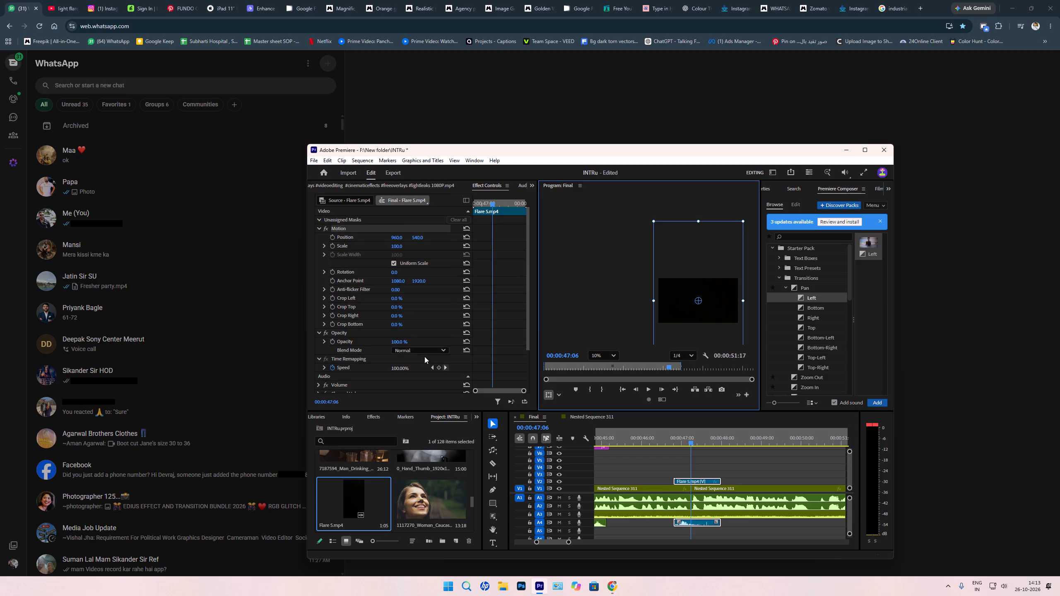
click(417, 353)
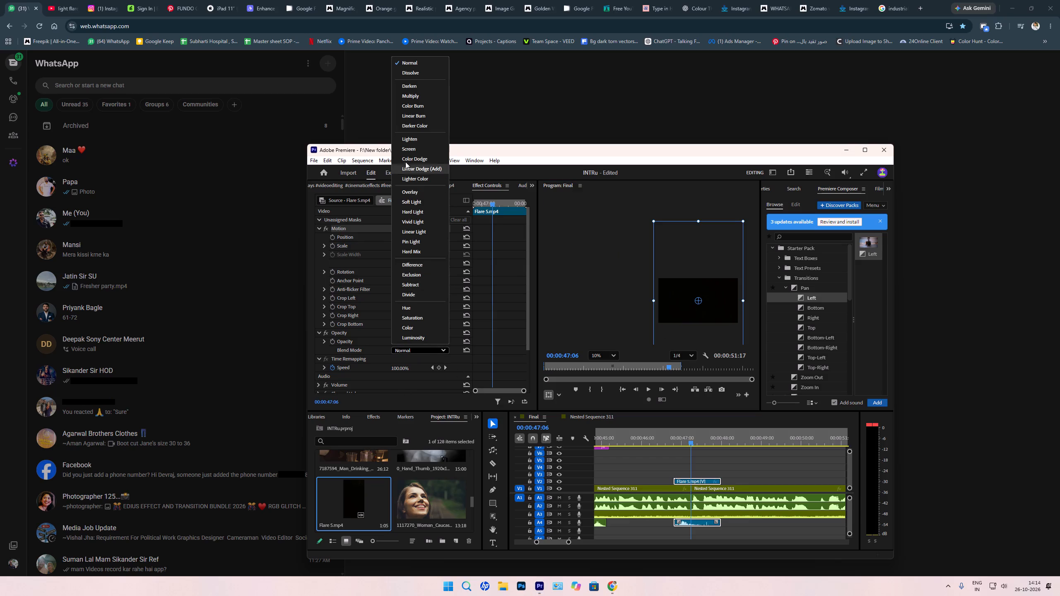
click(407, 151)
key(Up)
middle_drag(601, 242, 688, 363)
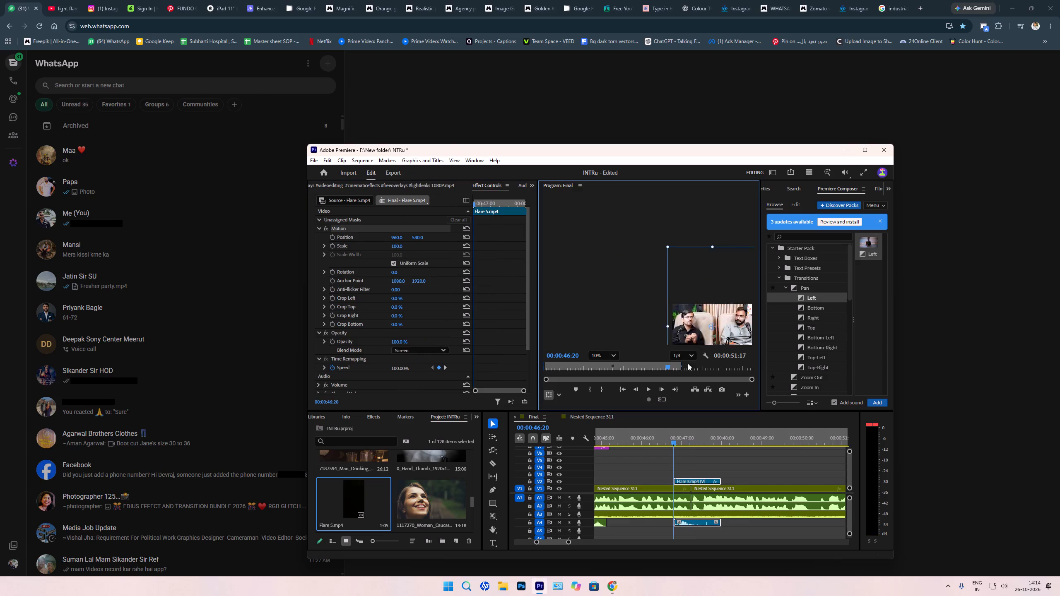
middle_drag(688, 363, 707, 377)
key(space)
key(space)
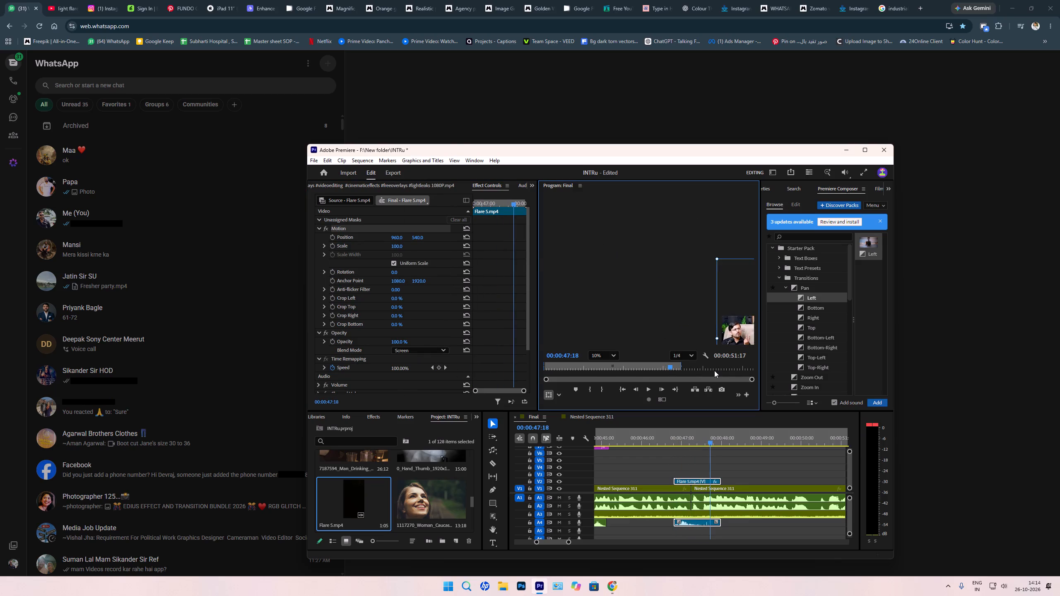
Shift the flare clip slightly later on V2 so it starts at 00:00:46:23, and play back the result.
key(Up)
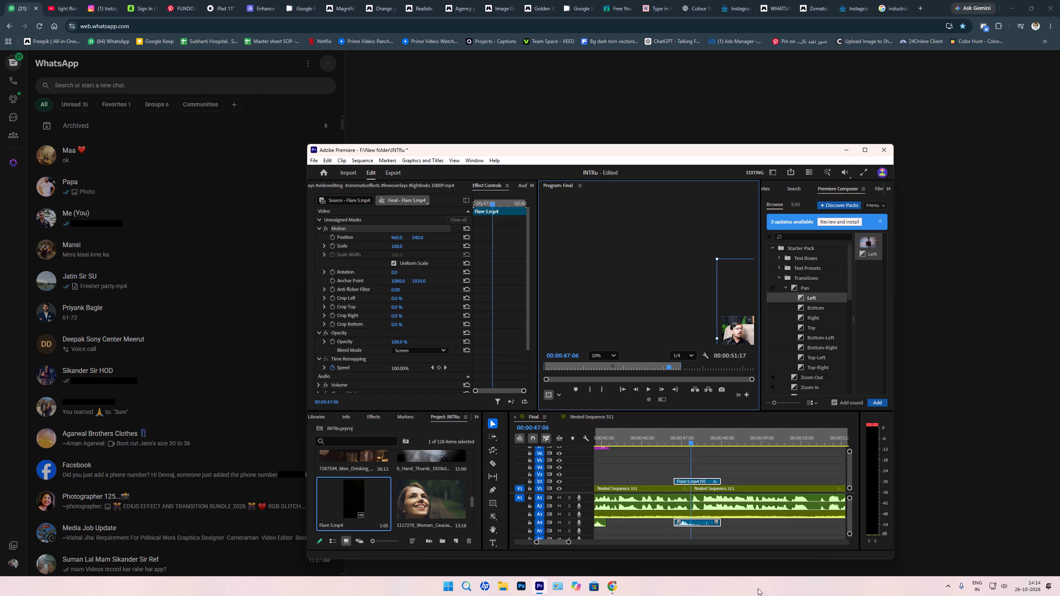
drag(702, 479, 707, 480)
key(Up)
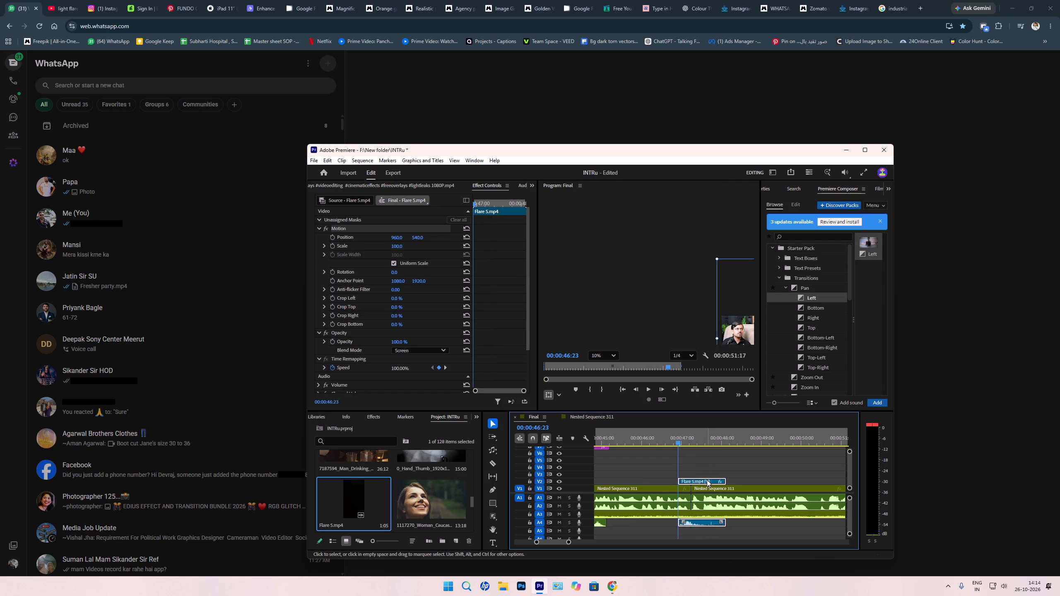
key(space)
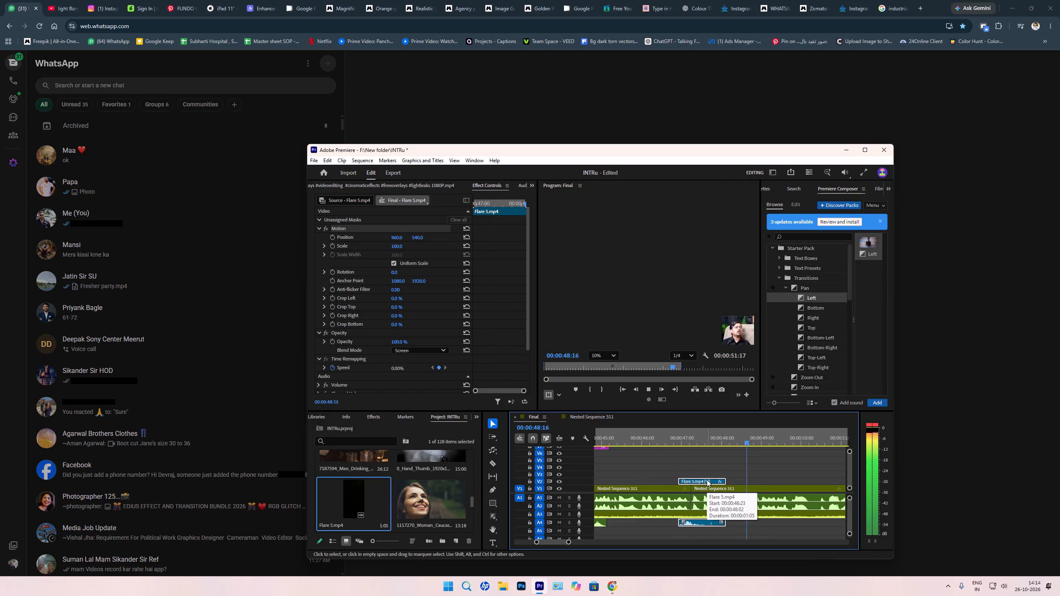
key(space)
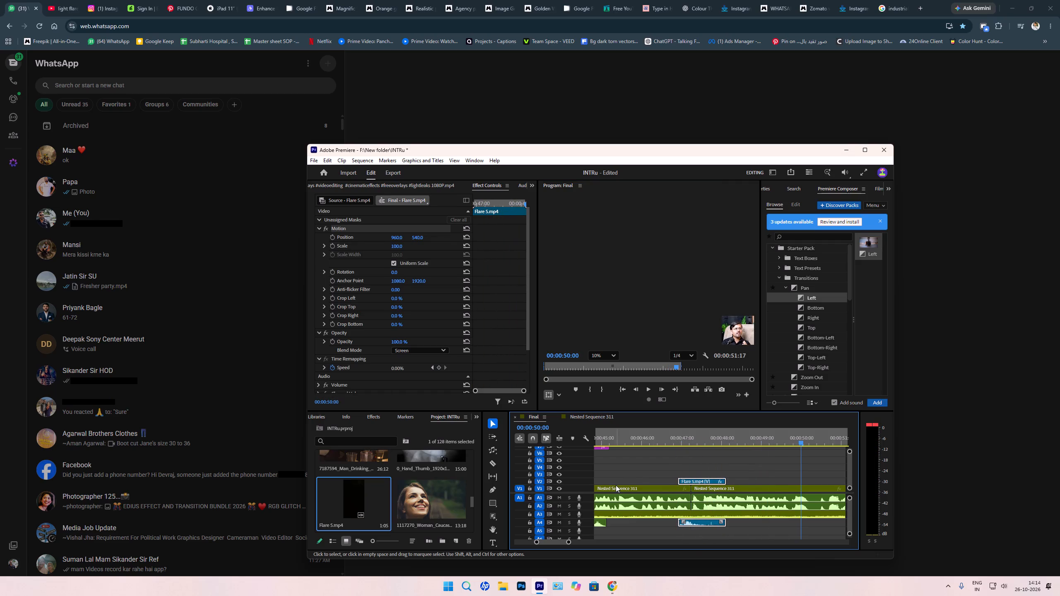
Play back the rest of the footage after the flare to review the cuts towards the end of the sequence.
scroll(690, 527, down, 3)
scroll(690, 527, up, 1)
scroll(690, 527, down, 1)
key(space)
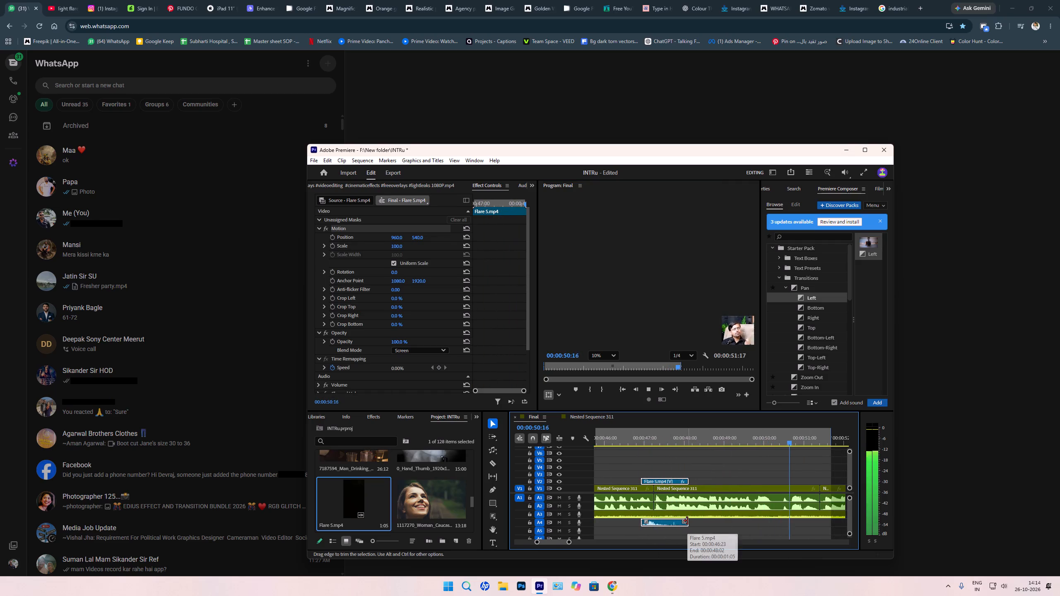
text(--=)
text(oo)
text(o0-=)
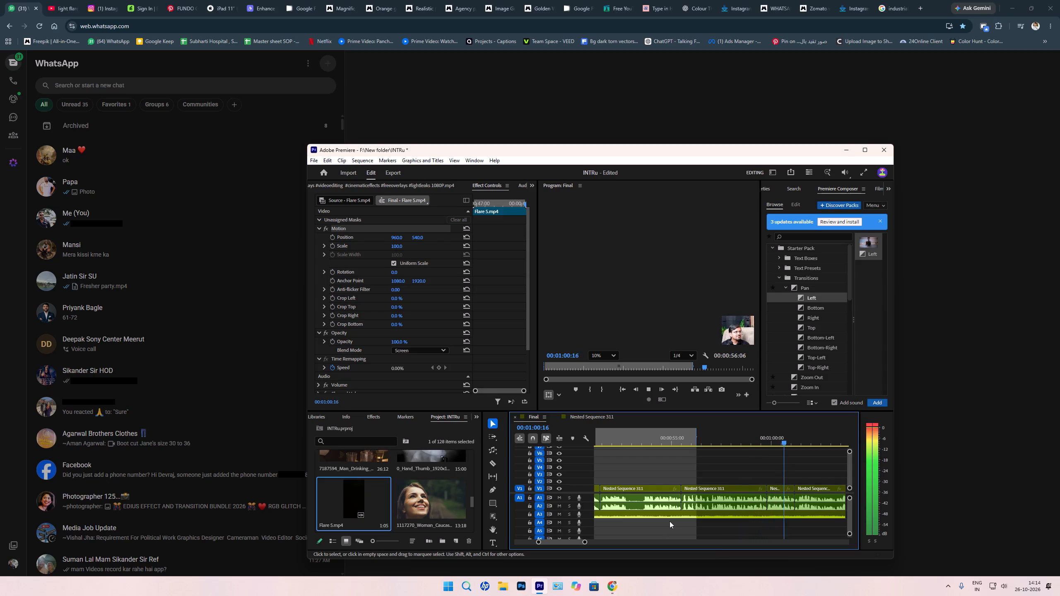
text(--=)
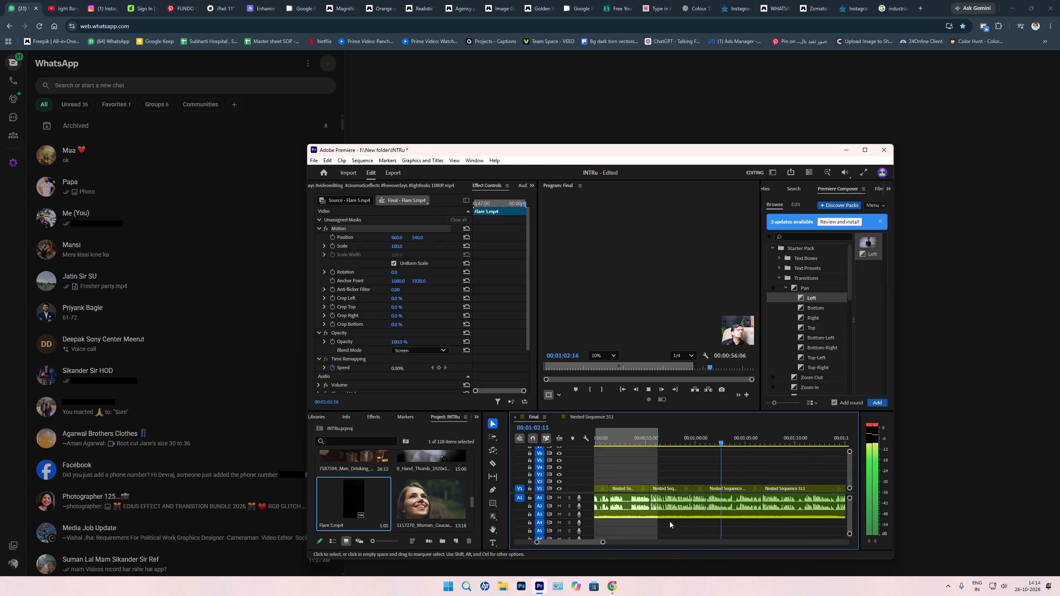
scroll(707, 505, down, 6)
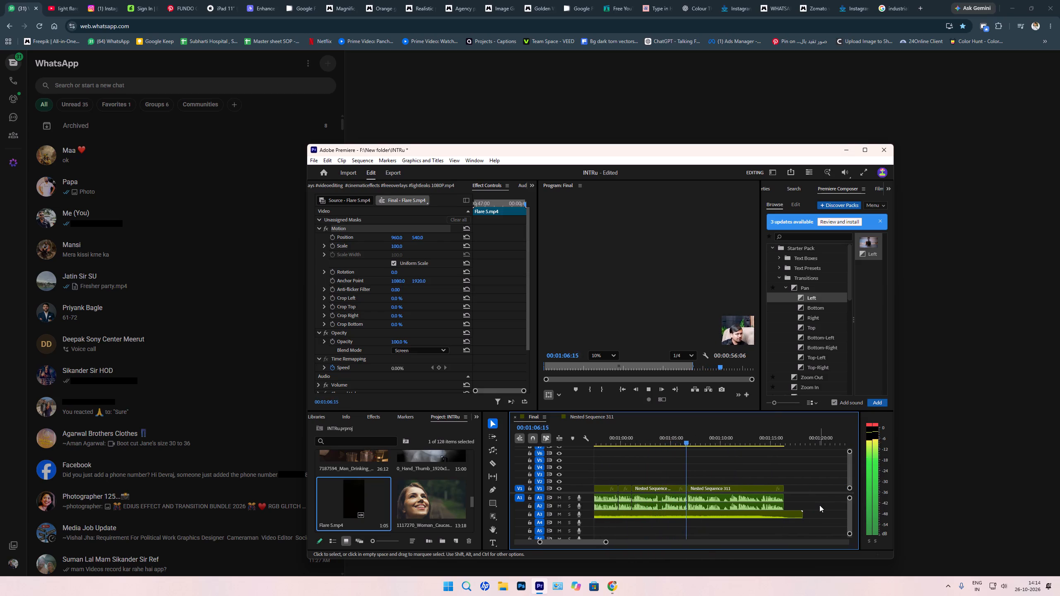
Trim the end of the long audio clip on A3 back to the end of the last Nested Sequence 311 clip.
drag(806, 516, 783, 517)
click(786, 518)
Delete the last Nested Sequence 311 clip, together with its linked audio, from the end of the Final sequence.
drag(776, 466, 749, 502)
key(space)
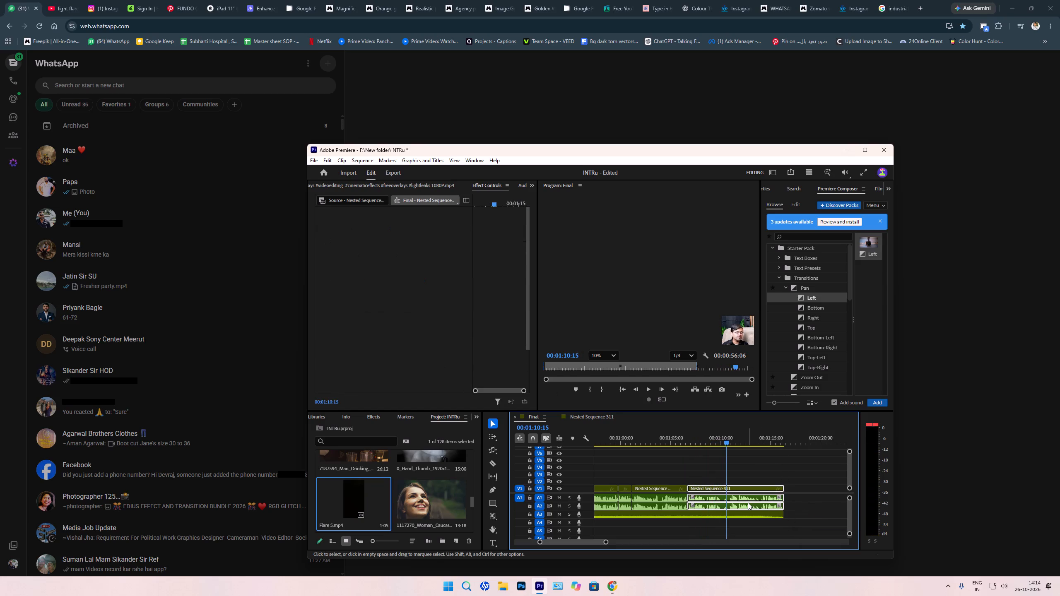
key(Delete)
key(Up)
key(Up)
scroll(748, 502, up, 3)
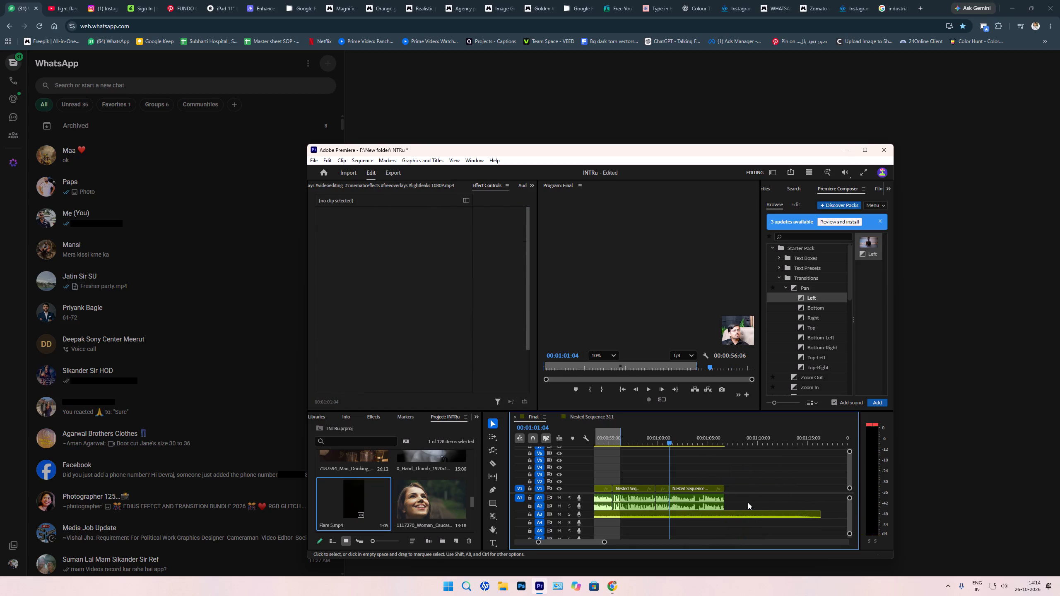
Trim the end of the long A3 audio clip to 00:01:06:17, level with the last remaining video clip.
key(space)
drag(824, 517, 729, 523)
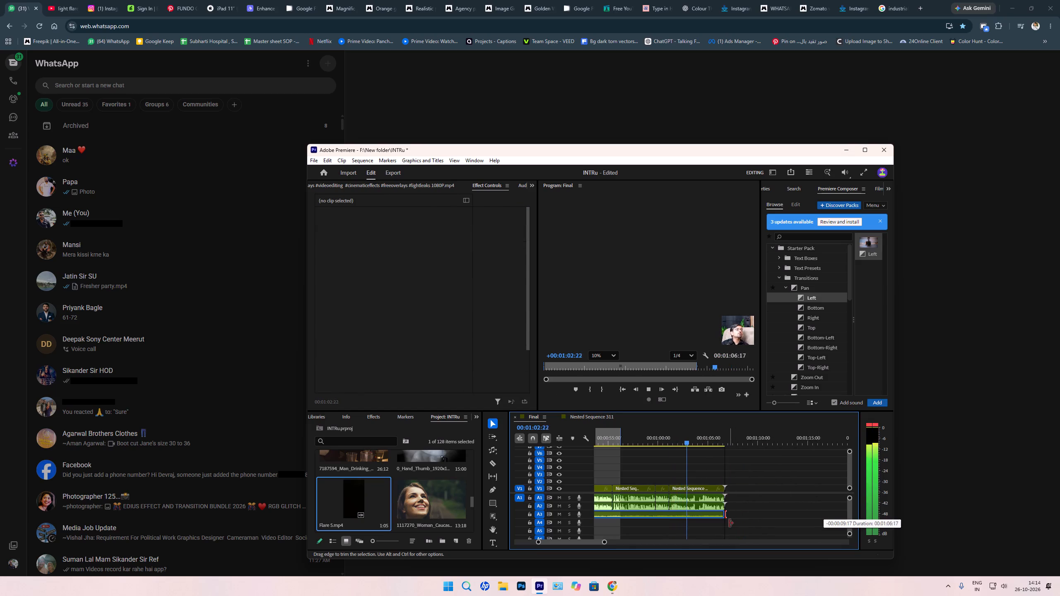
drag(729, 523, 728, 523)
Extend the sequence's Out point to the end of the last clip, for an in-to-out duration of 00:01:06:17.
scroll(728, 523, up, 5)
key(Up)
key(Up)
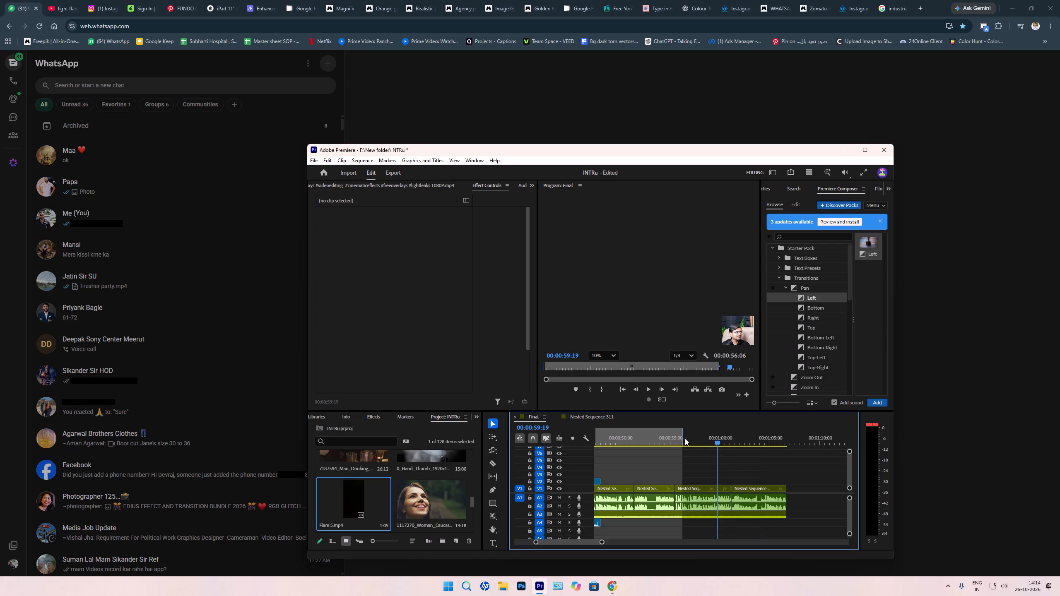
drag(683, 437, 786, 465)
Add the Starter Pack's Light Leak transition from Premiere Composer to V2 over the cut at 00:00:51:10.
key(Up)
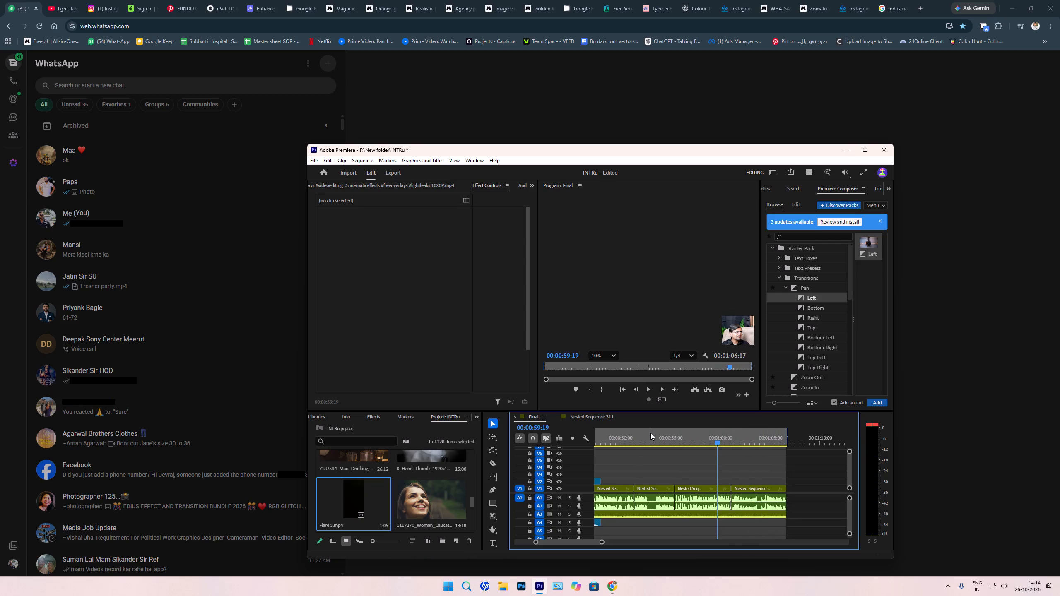
key(Up)
key(space)
key(Up)
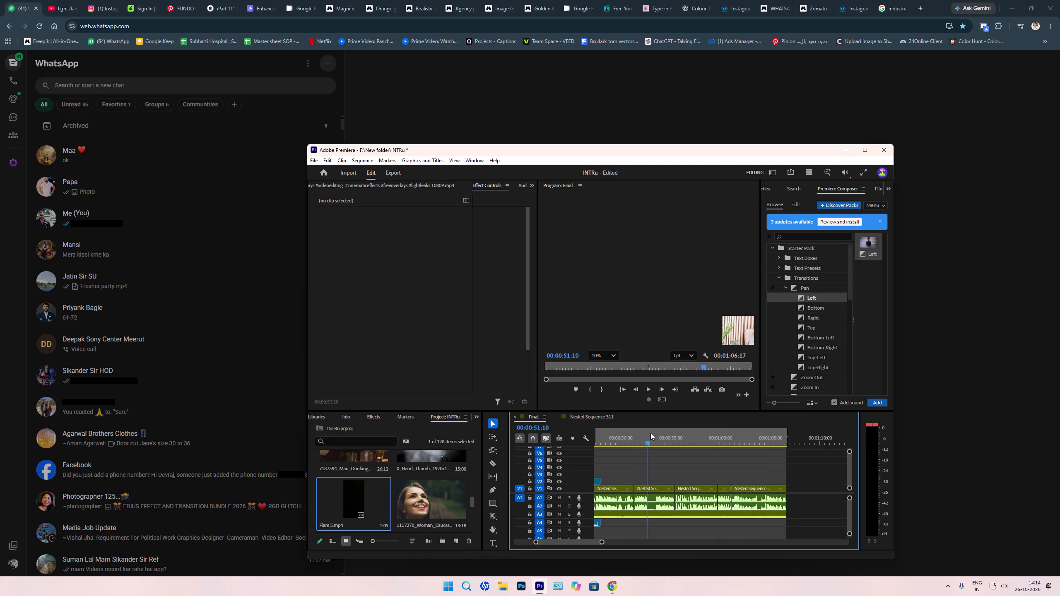
key(Up)
key(Up)
key(space)
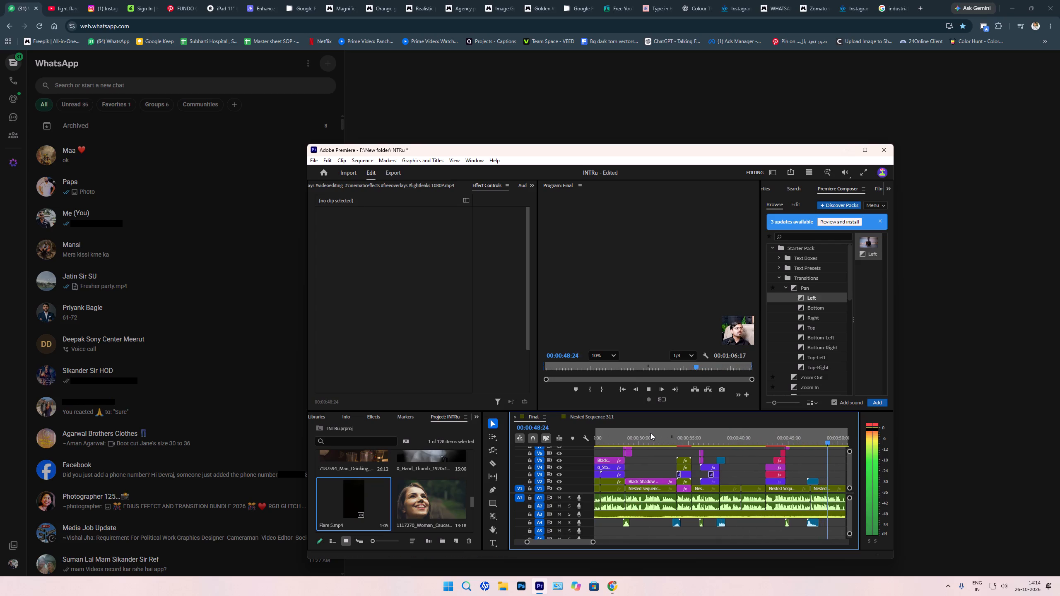
text(==)
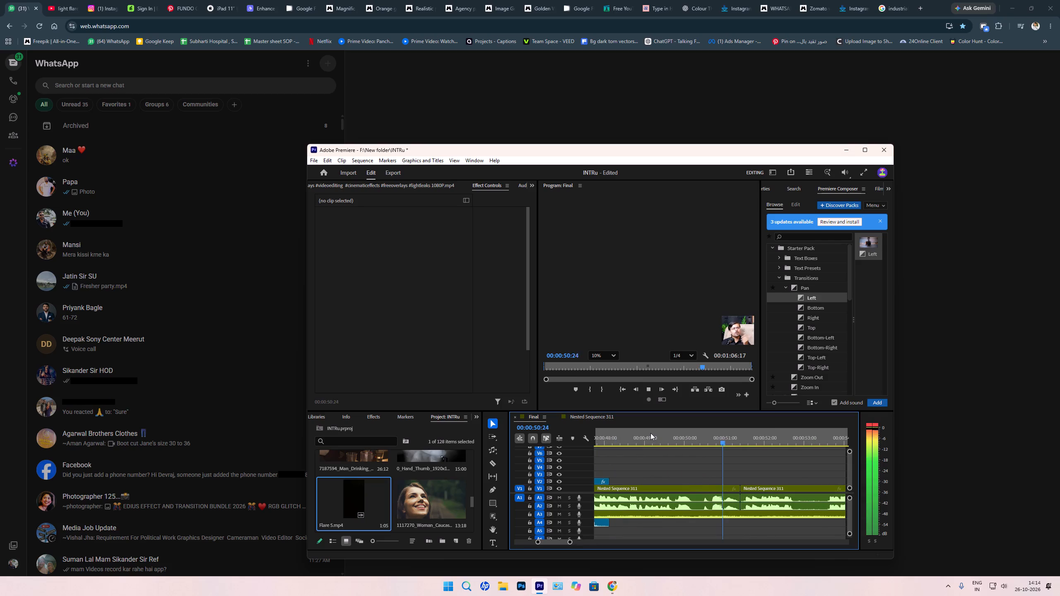
key(space)
scroll(797, 347, down, 4)
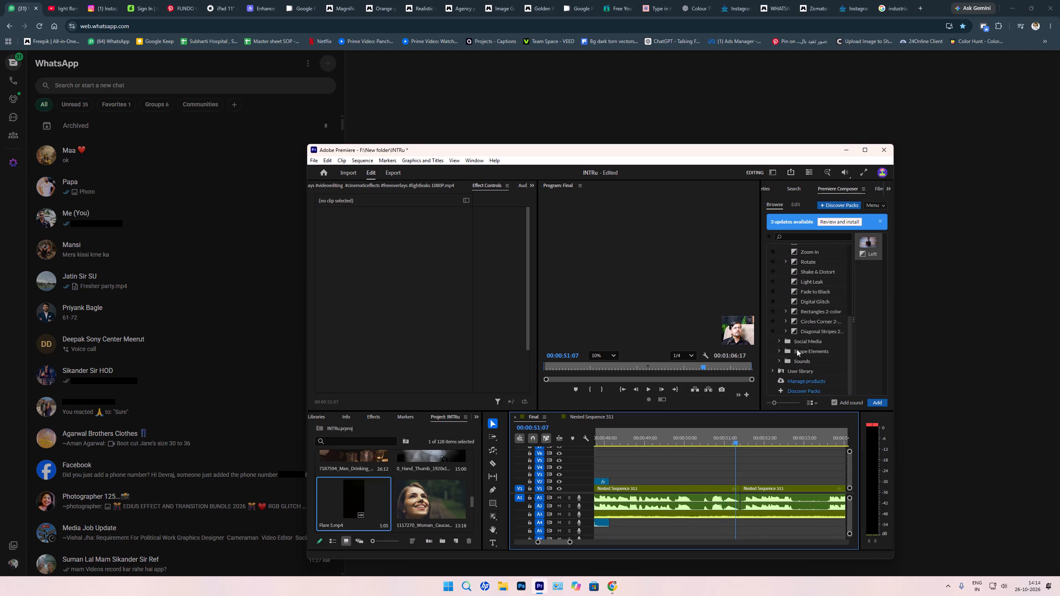
scroll(813, 305, up, 1)
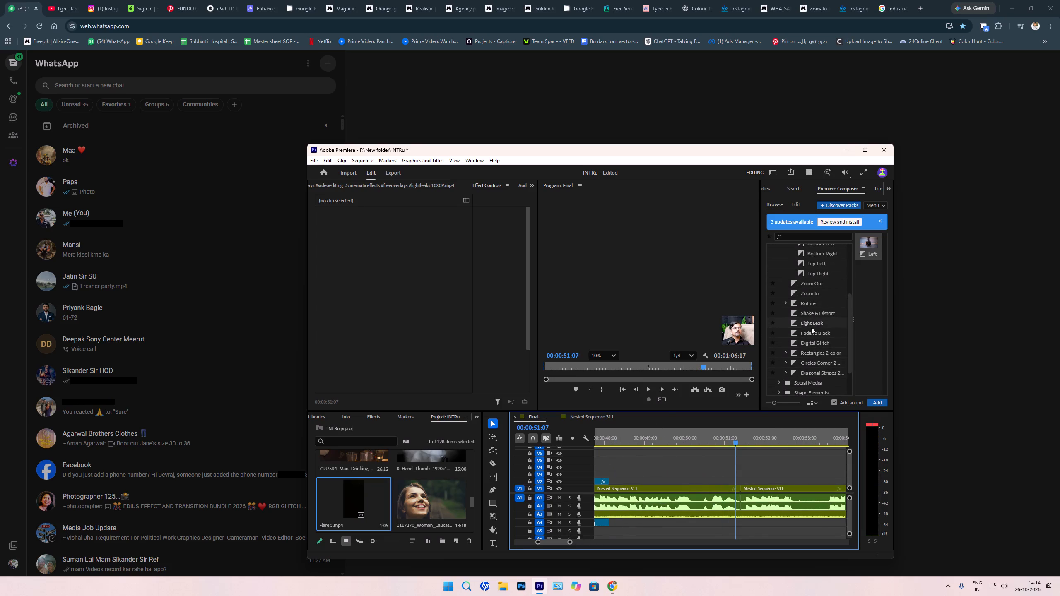
drag(809, 322, 744, 482)
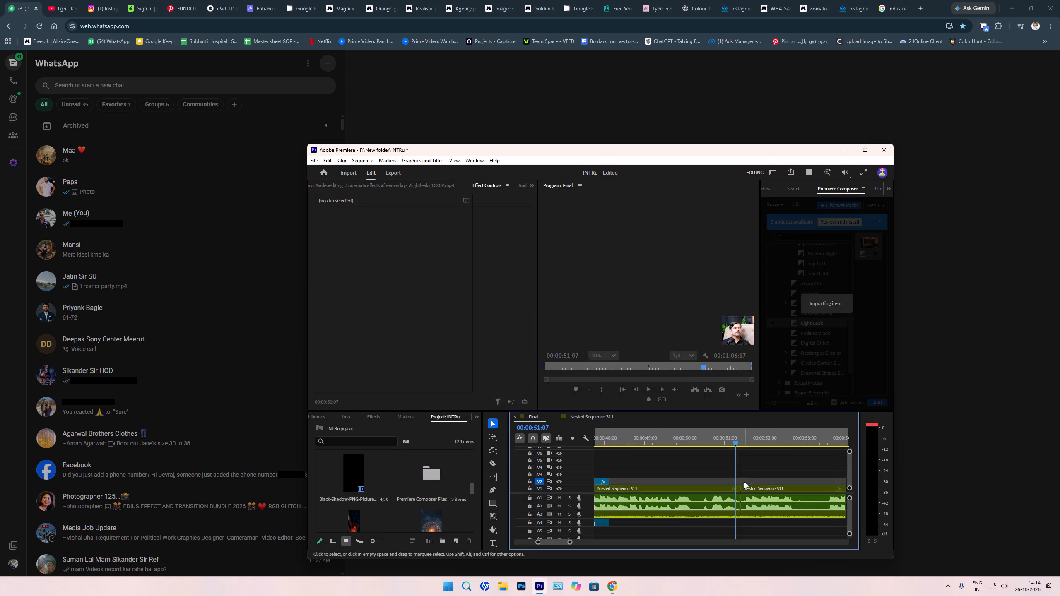
Play back the Light Leak transition and the two-person shot that follows, examining the framing and the pauses in speech.
key(Up)
key(space)
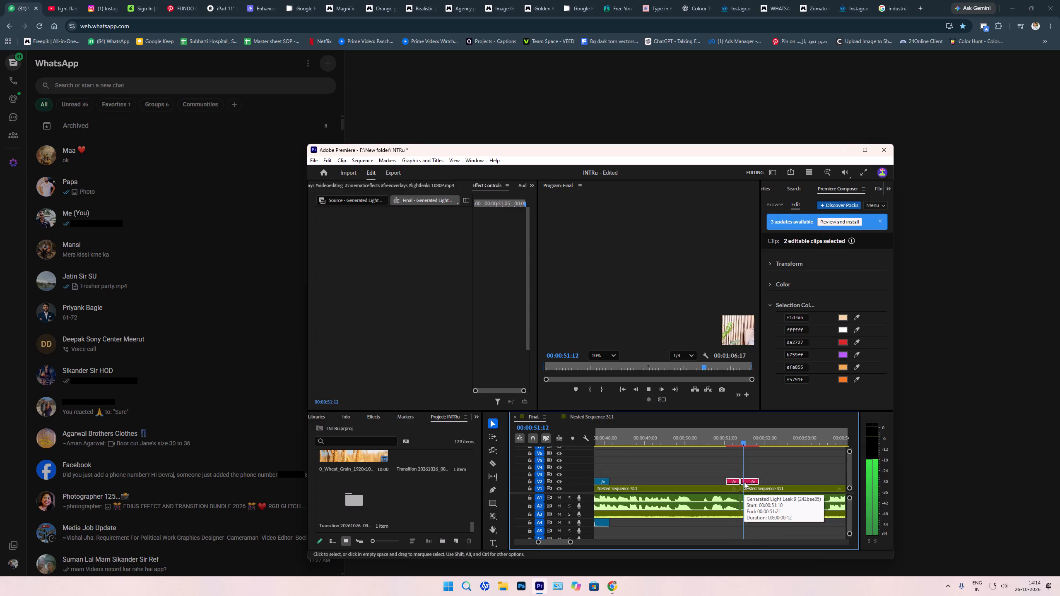
scroll(744, 482, down, 5)
middle_drag(623, 258, 592, 255)
scroll(621, 269, down, 1)
middle_drag(618, 267, 615, 266)
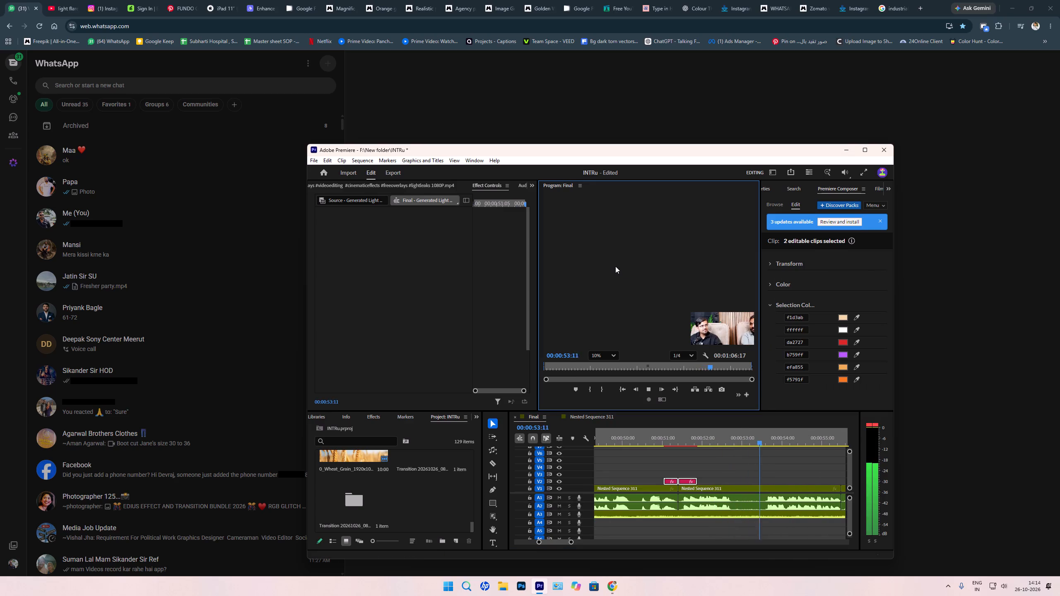
middle_drag(615, 266, 570, 252)
middle_drag(697, 272, 654, 277)
middle_drag(686, 277, 657, 290)
scroll(752, 462, down, 3)
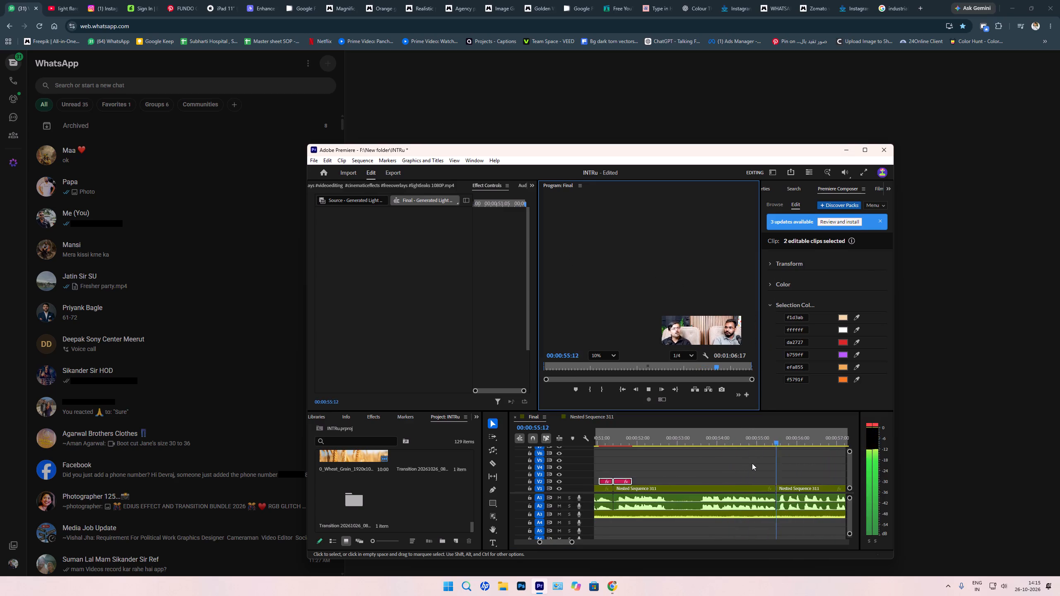
scroll(752, 463, down, 15)
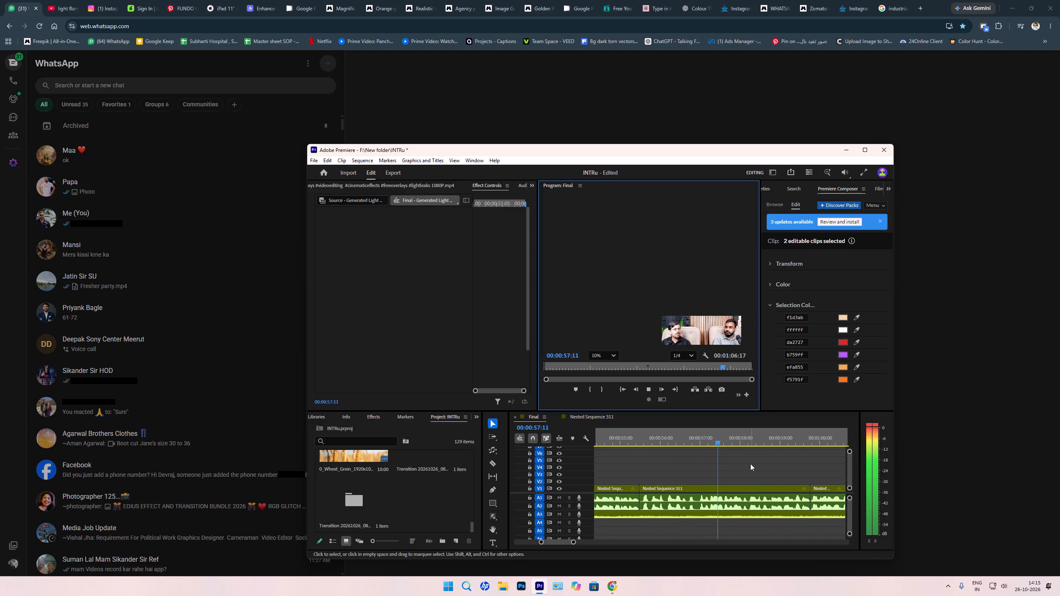
key(Up)
scroll(750, 464, up, 4)
key(Up)
key(space)
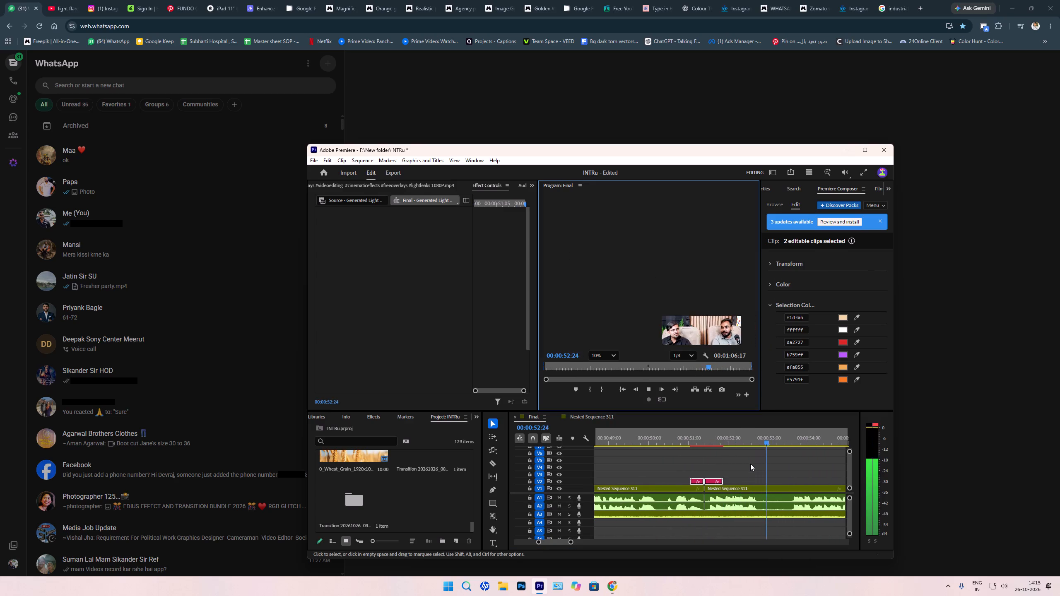
Split the Nested Sequence 311 clip and its audio at 00:00:52:18, after the Light Leak.
key(space)
drag(764, 441, 759, 438)
middle_drag(673, 312, 776, 353)
drag(782, 464, 782, 507)
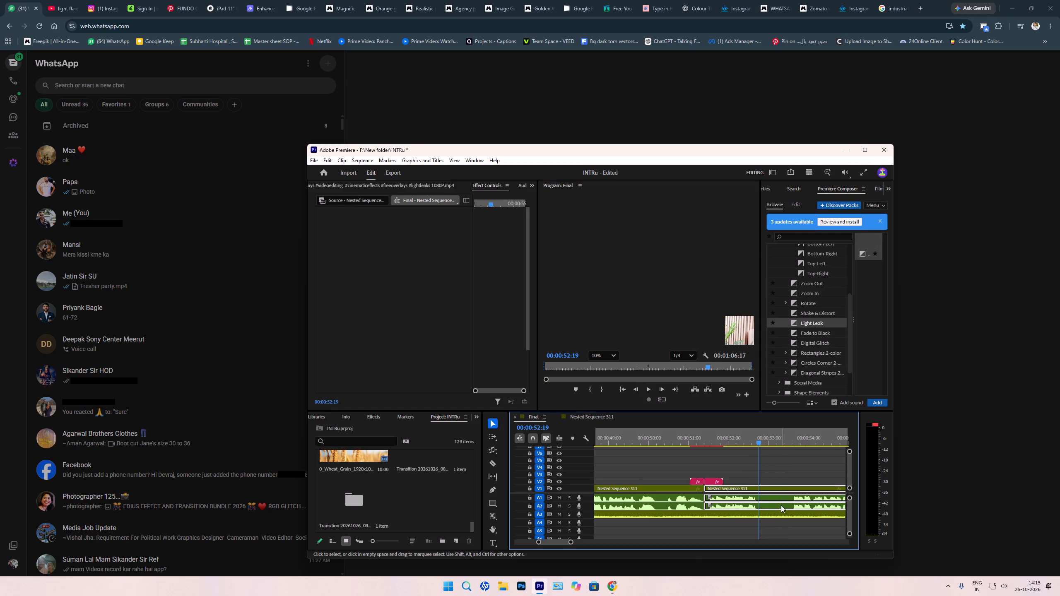
key(Left)
key(Left)
key(Left)
key(Right)
key(Right)
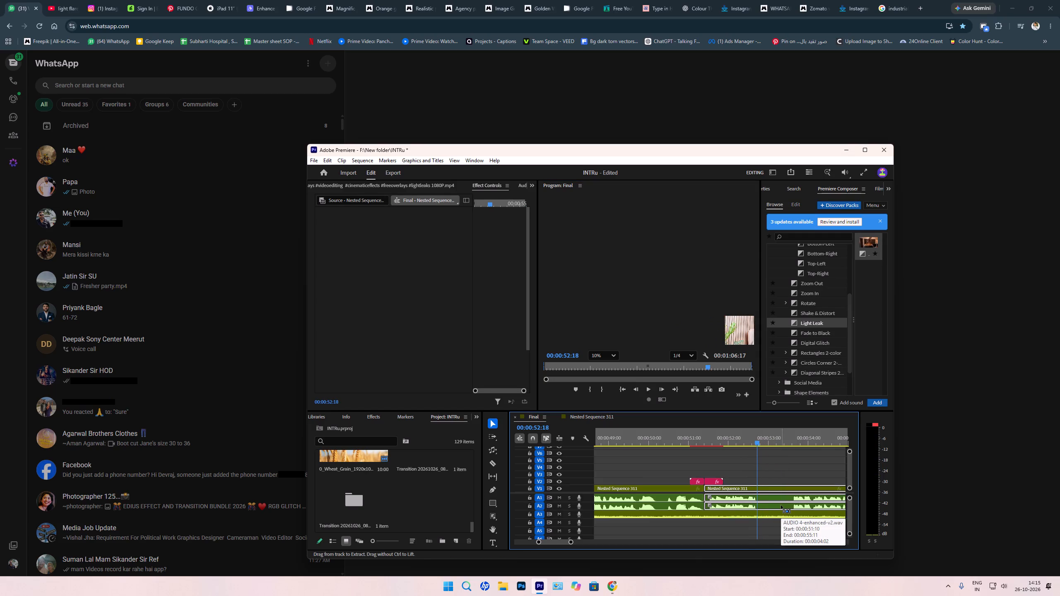
key(ctrl+k)
Split the following clip and its audio at 00:00:53:14, and ripple delete the pause between 00:00:52:18 and that cut.
key(space)
key(space)
drag(771, 477, 771, 485)
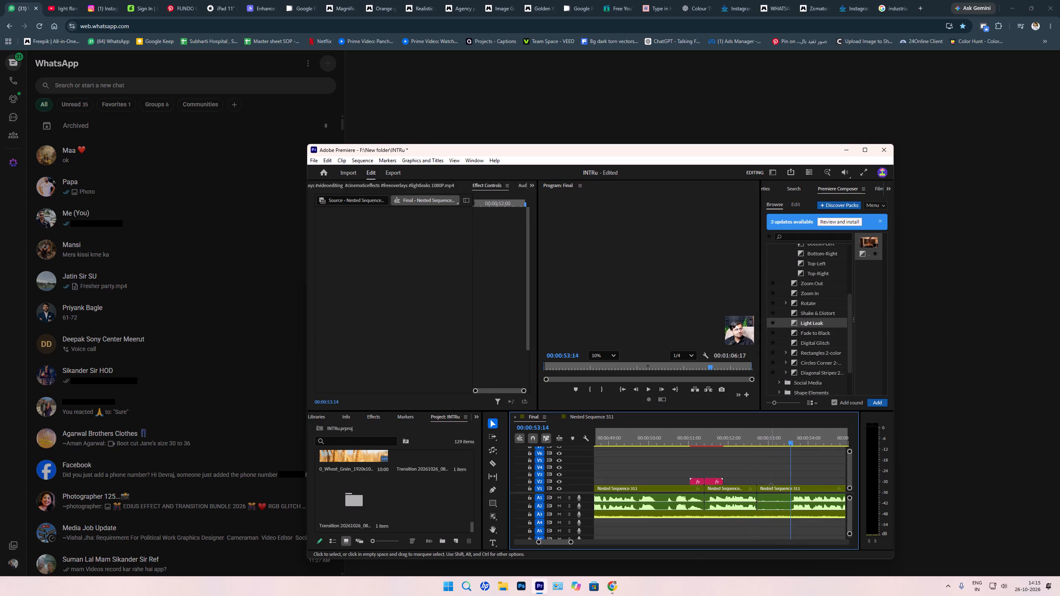
drag(771, 485, 773, 500)
key(Right)
key(Left)
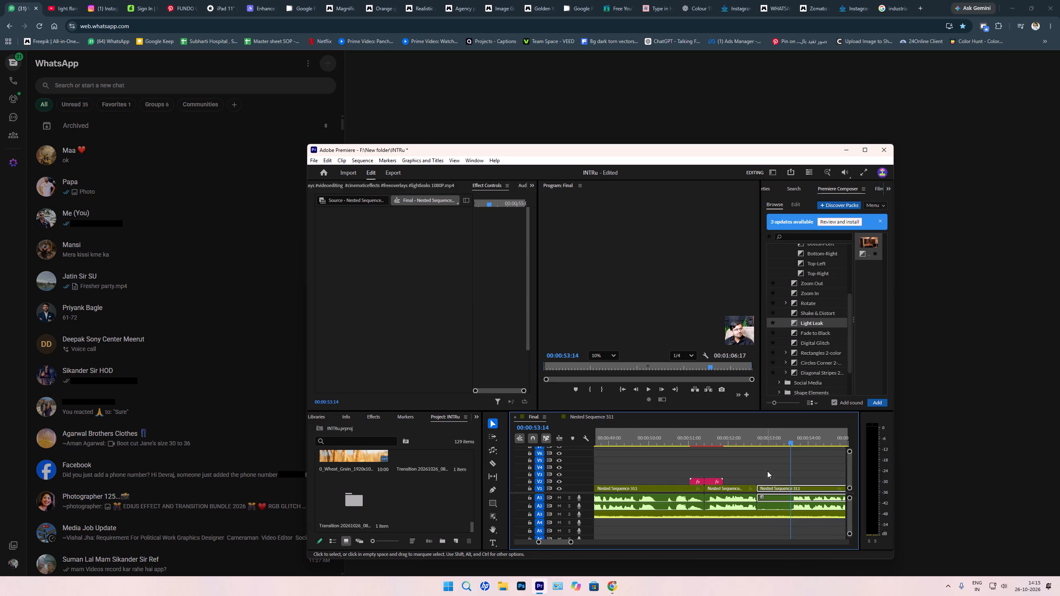
drag(768, 472, 780, 507)
key(ctrl+k)
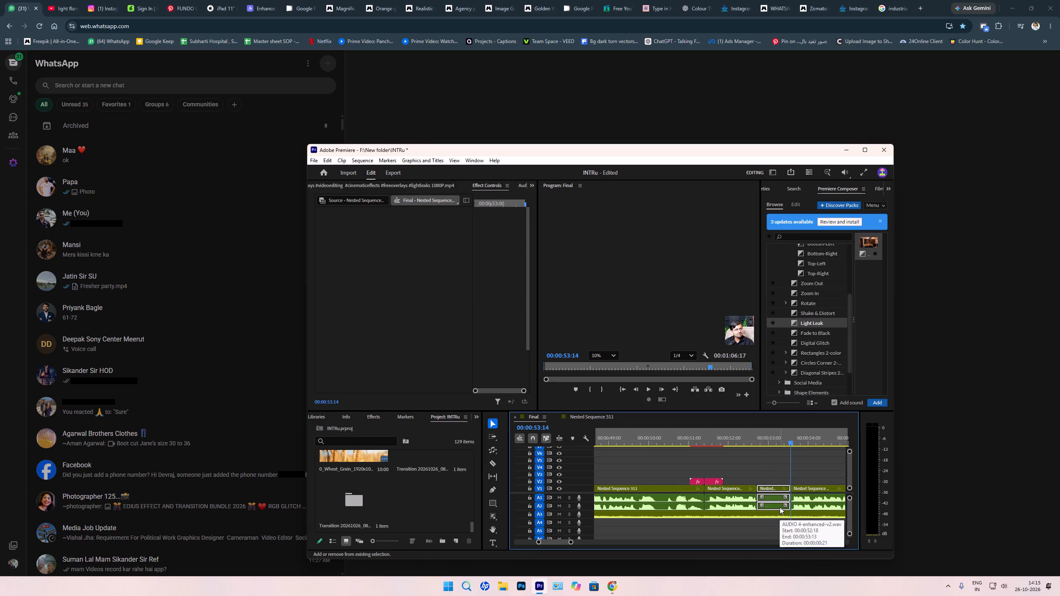
key(shift+Delete)
Play back the Light Leak and the tightened cut at 00:00:52:18 several times to check the flow.
key(space)
key(Up)
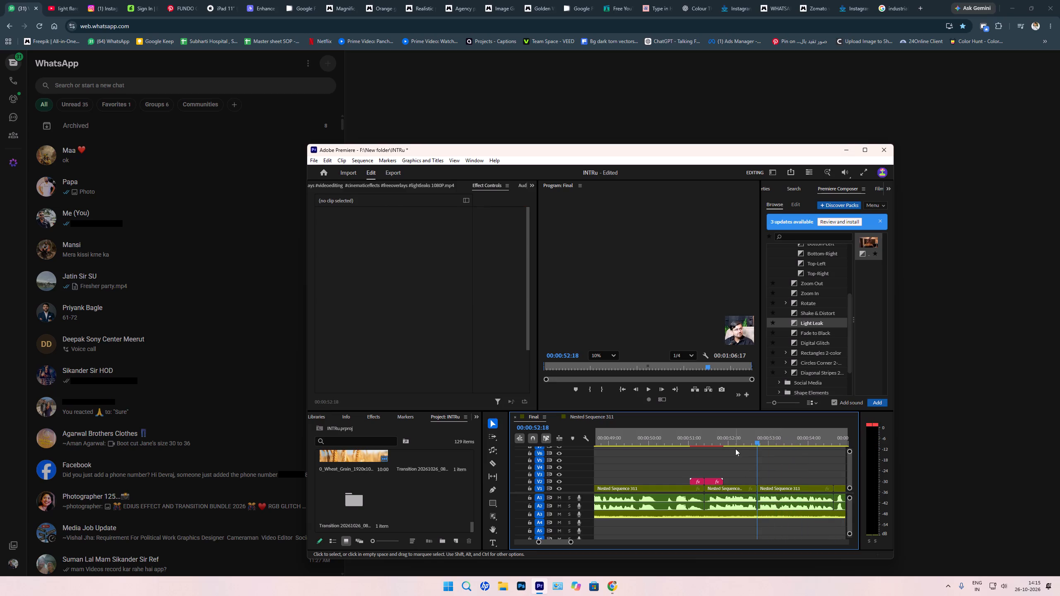
click(740, 442)
key(space)
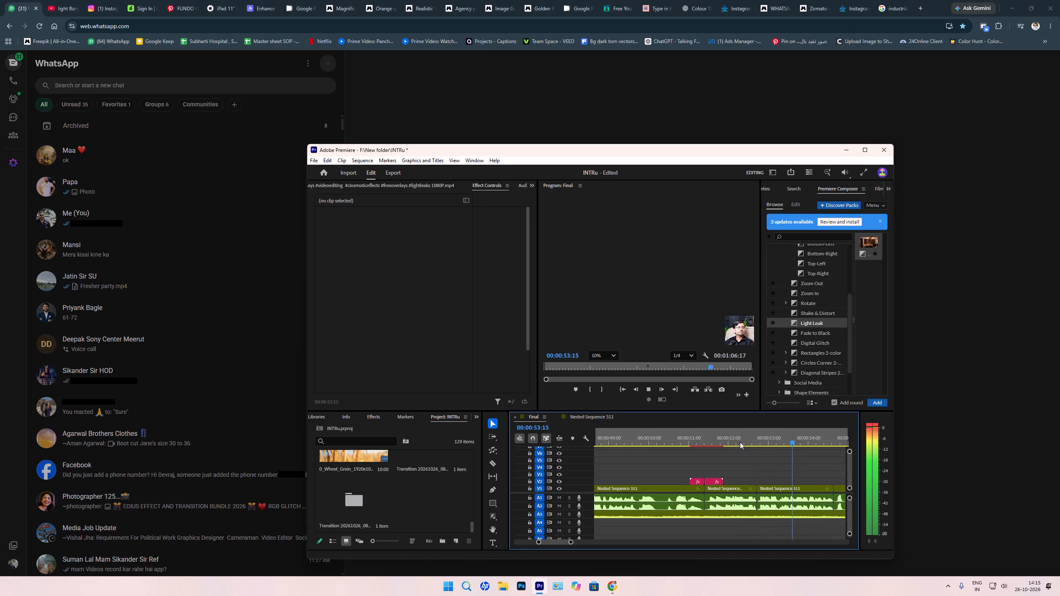
key(Up)
key(Up)
key(space)
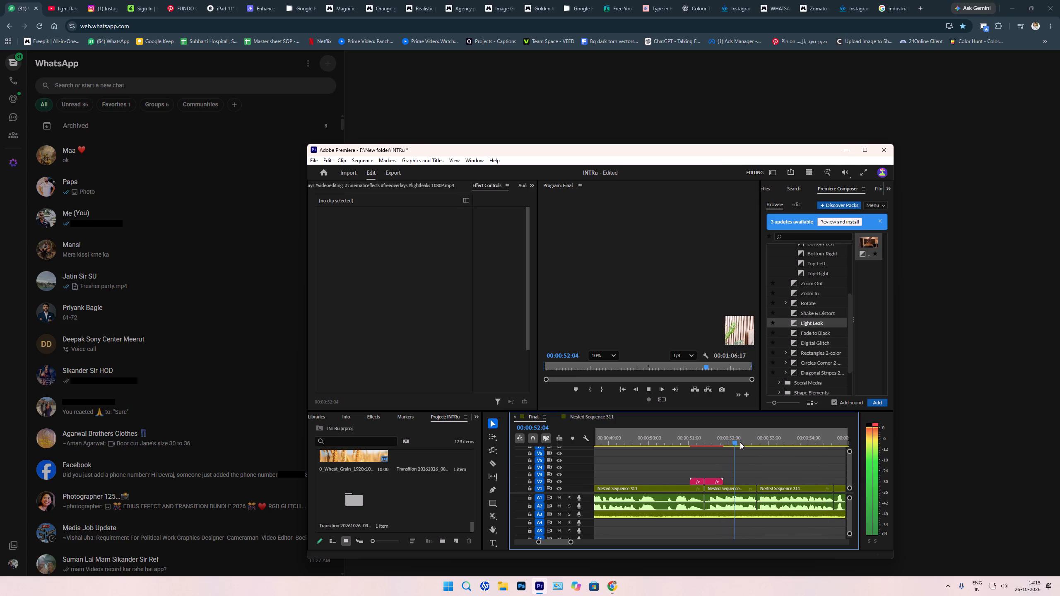
key(Up)
key(Up)
key(space)
key(Up)
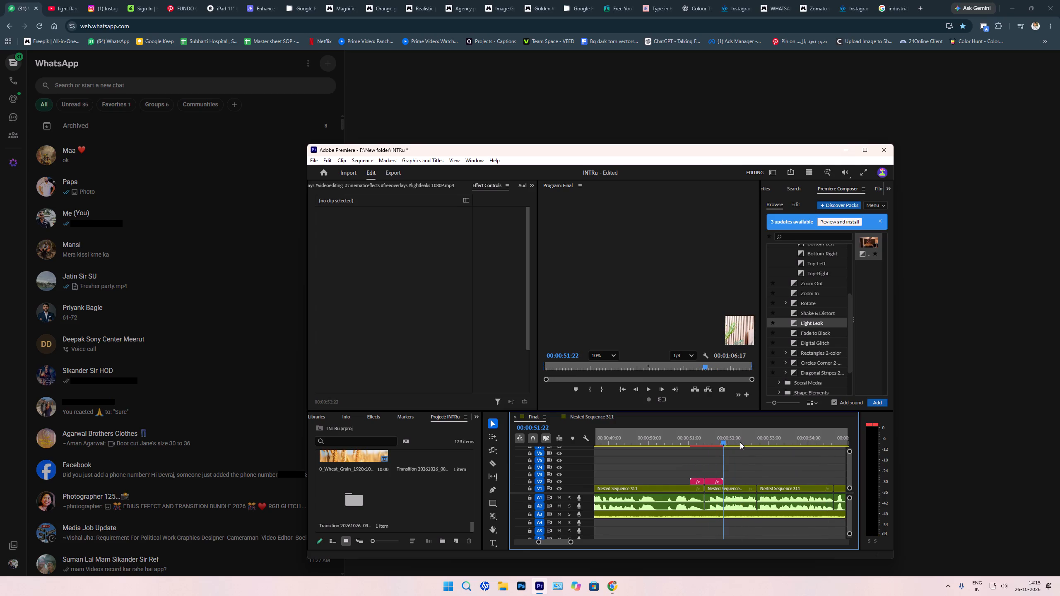
key(Up)
Move both Light Leak clips from V2 up to V6, keeping them over the cut at 00:00:51:10.
drag(713, 483, 712, 453)
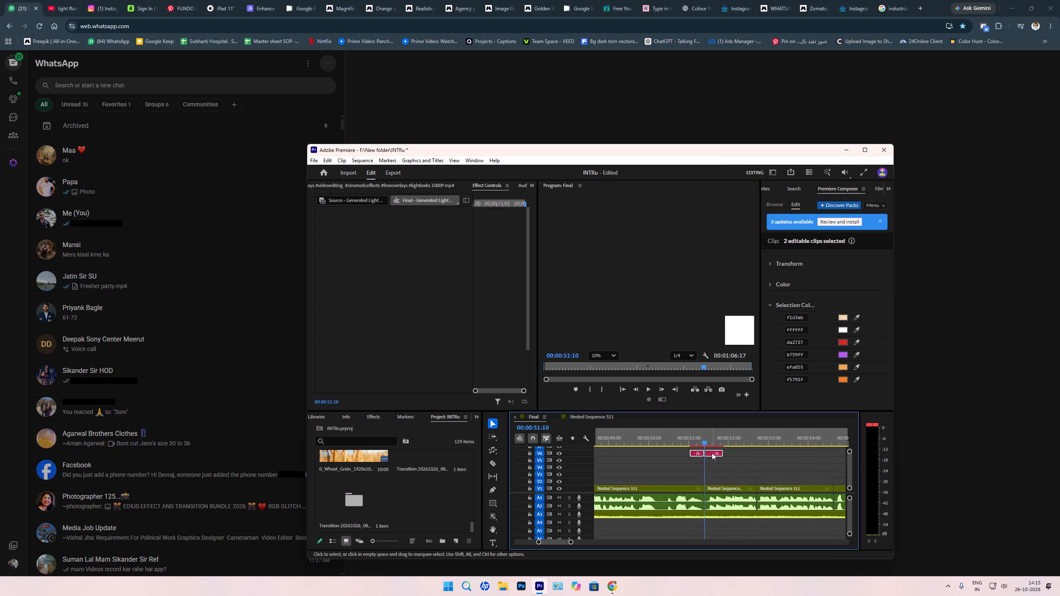
Reuse the Black-Shadow-PNG-Picture.png clip from early in the sequence, placing it on V2 from the cut at 00:00:51:10.
text(----=)
scroll(605, 488, up, 9)
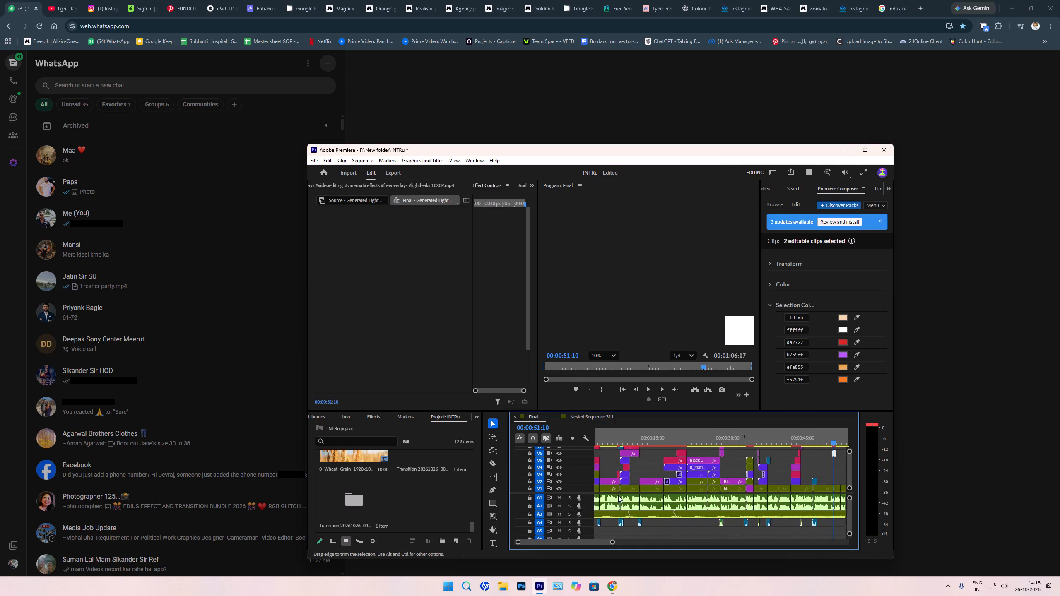
scroll(618, 495, up, 11)
click(596, 470)
drag(600, 469, 836, 474)
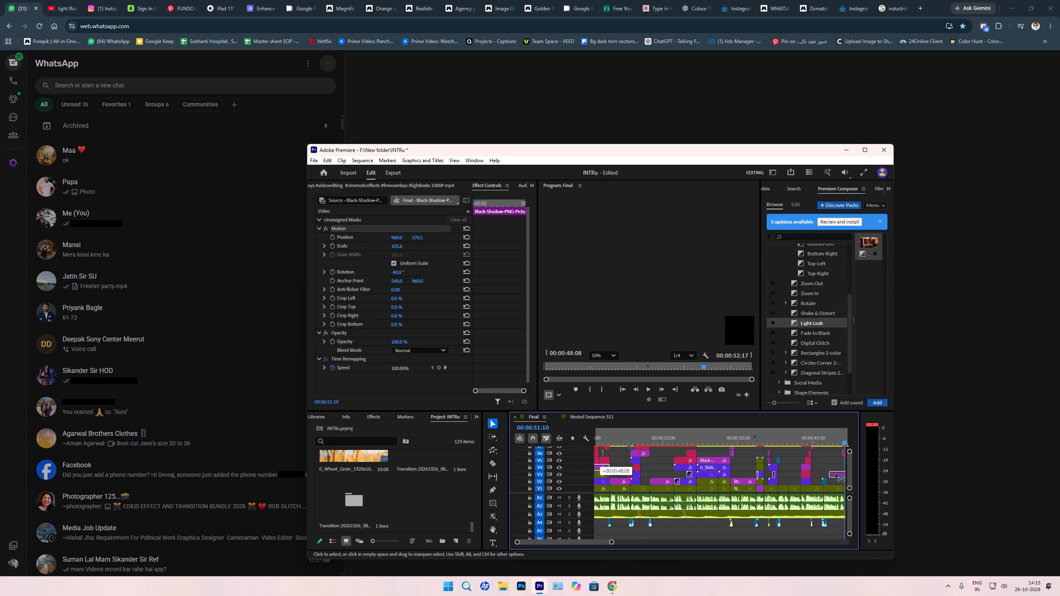
drag(836, 474, 825, 475)
text(===)
key(Up)
key(space)
key(space)
key(space)
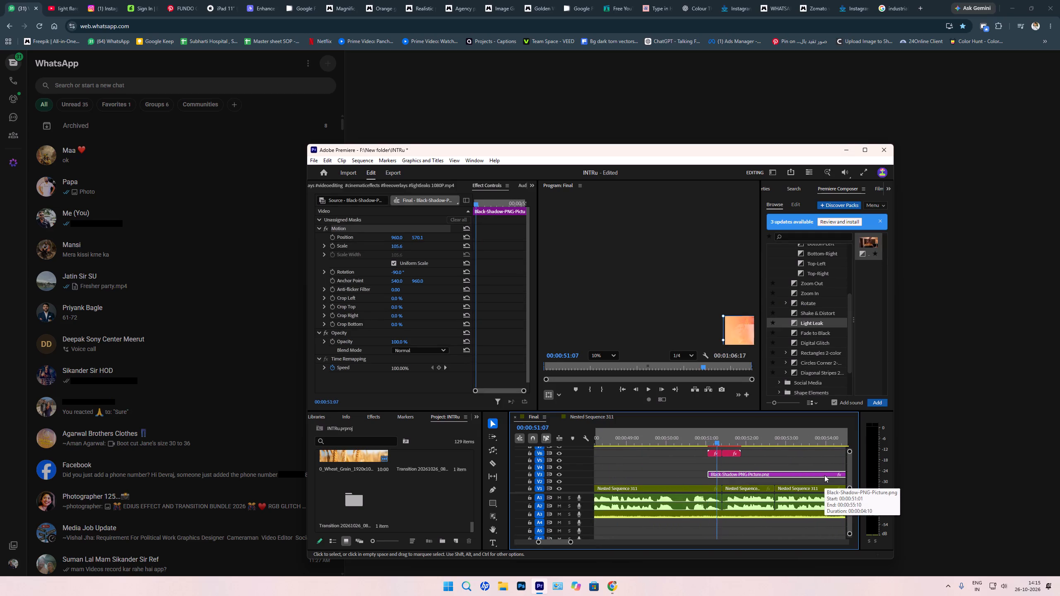
key(Up)
key(Up)
drag(725, 473, 740, 477)
click(740, 477)
Play the shot just after 00:00:51:10 to check the shadow overlay across the full frame.
scroll(736, 465, down, 4)
middle_drag(647, 272, 593, 232)
scroll(594, 230, down, 1)
middle_drag(664, 295, 613, 290)
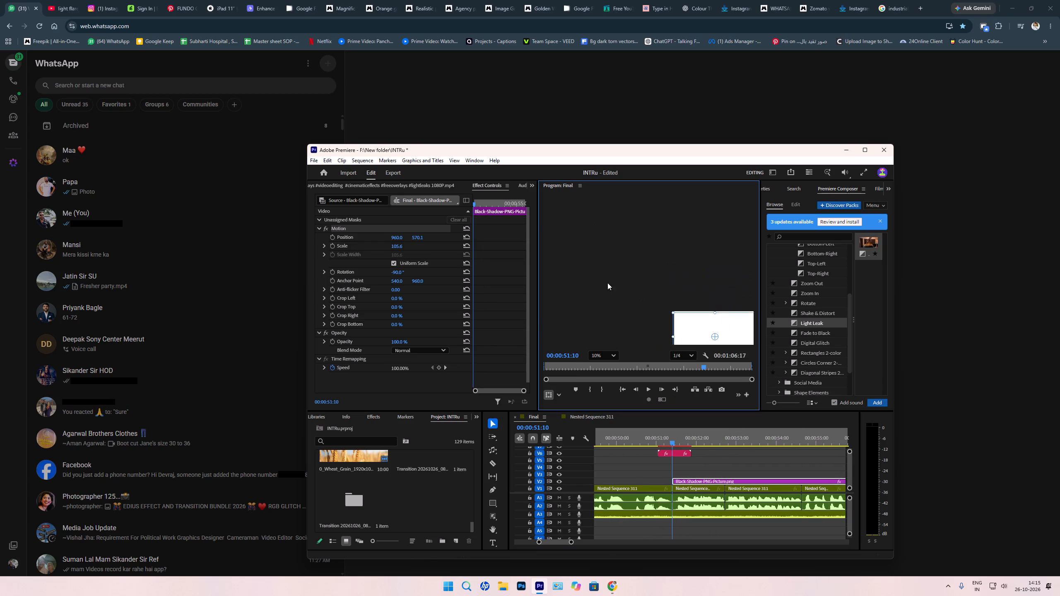
middle_drag(682, 310, 655, 289)
key(space)
key(space)
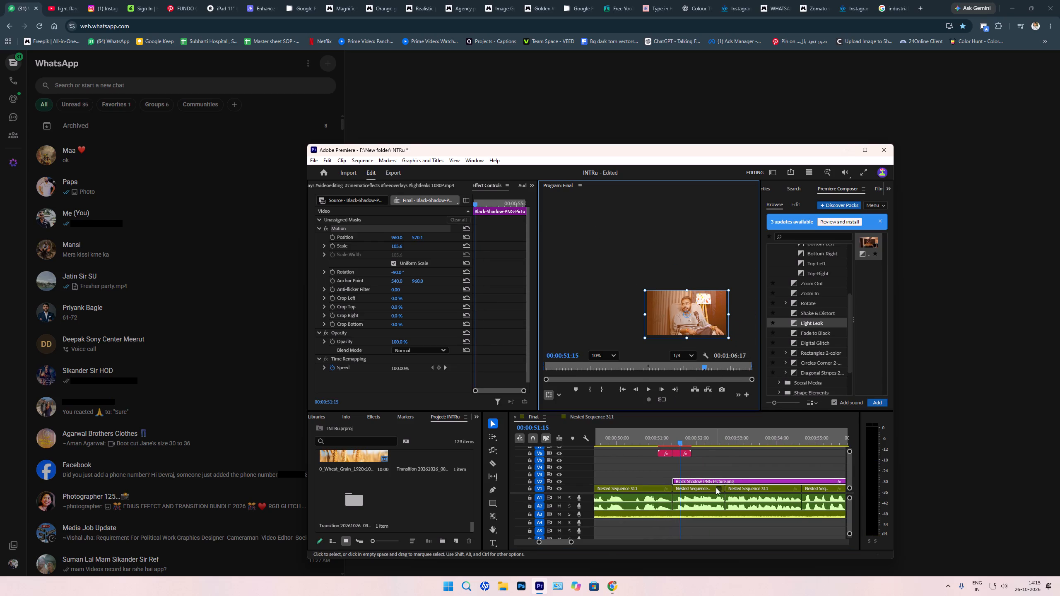
Scale the Nested Sequence 311 shot directly after the cut at 00:00:51:10 up to about 124.
click(712, 495)
click(706, 491)
drag(396, 245, 406, 245)
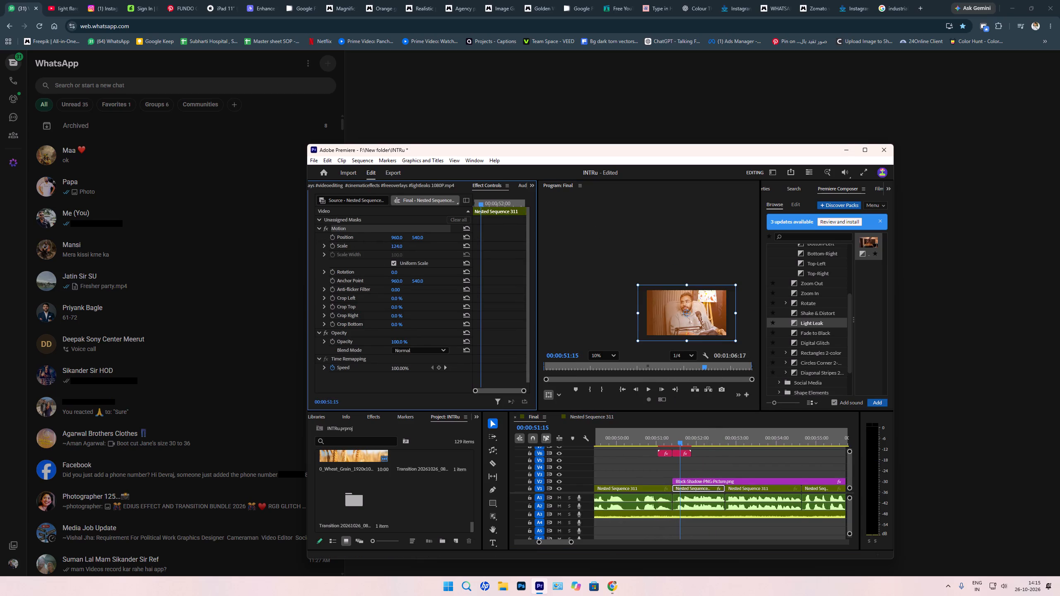
drag(406, 245, 407, 245)
middle_drag(834, 286, 836, 309)
middle_drag(677, 257, 664, 272)
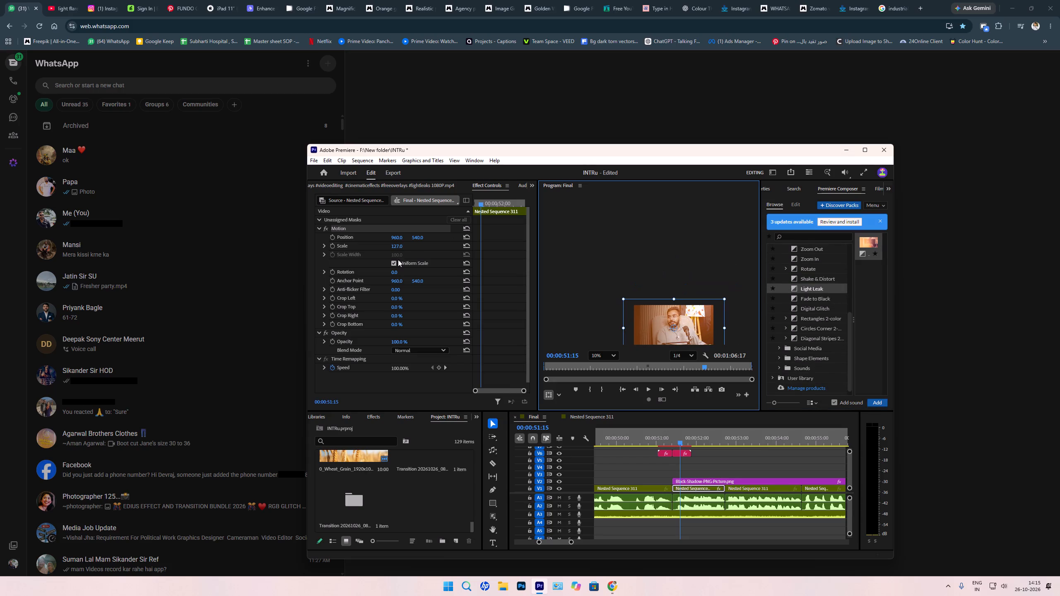
Scale the Nested Sequence 311 shot directly after the cut at 00:00:51:10 to 149 and position it at 1274, 637.
drag(395, 245, 404, 249)
drag(402, 239, 476, 245)
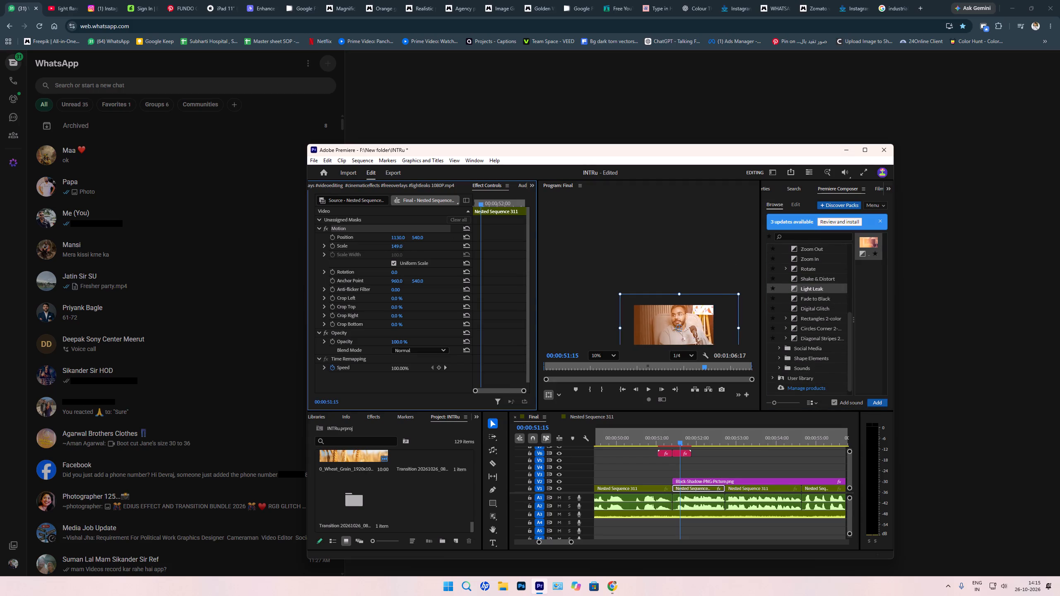
drag(476, 245, 533, 245)
drag(414, 237, 458, 251)
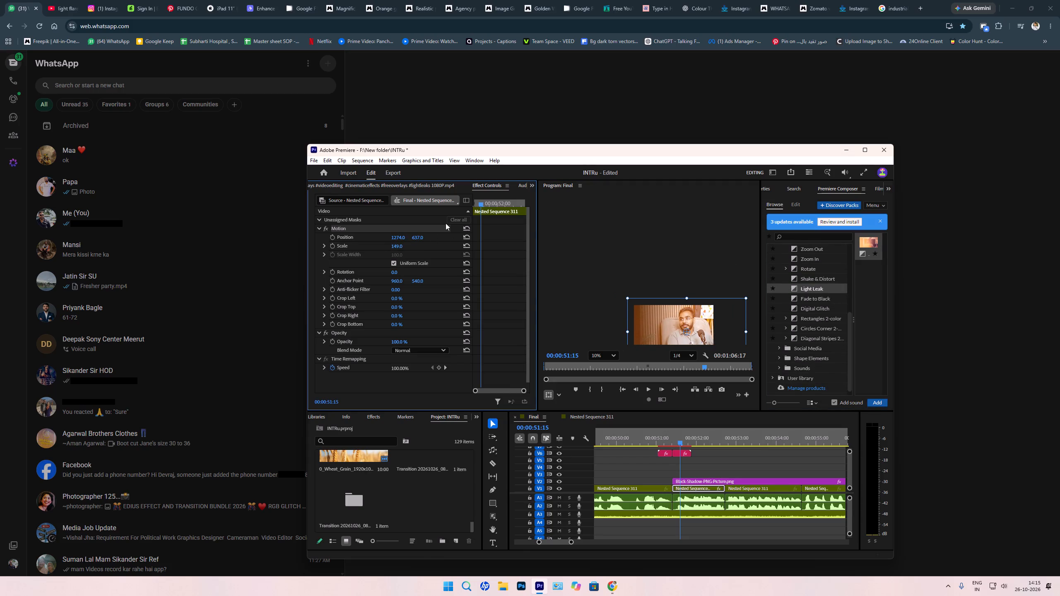
key(Up)
click(687, 457)
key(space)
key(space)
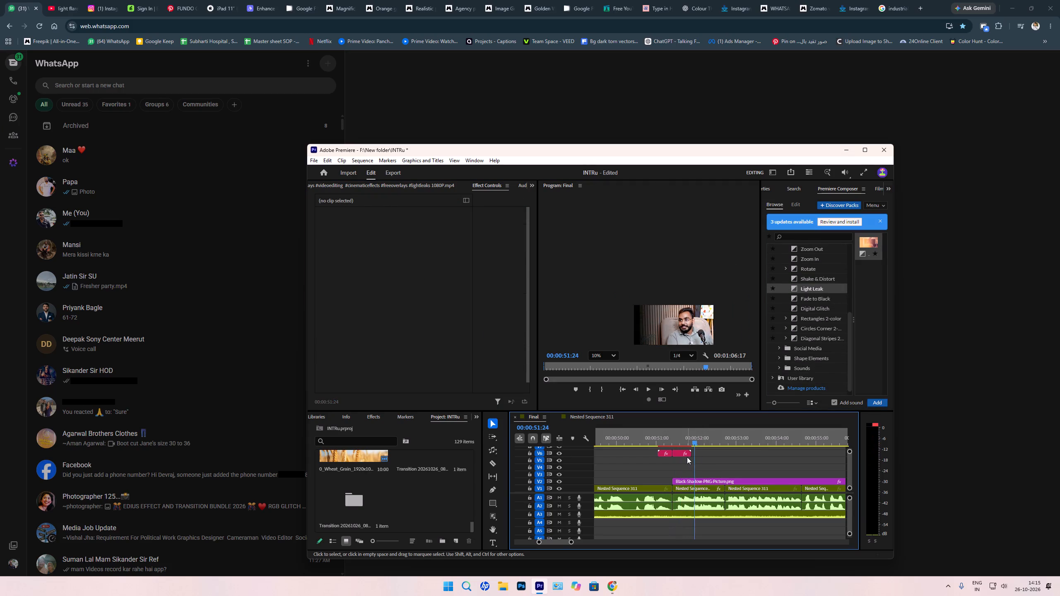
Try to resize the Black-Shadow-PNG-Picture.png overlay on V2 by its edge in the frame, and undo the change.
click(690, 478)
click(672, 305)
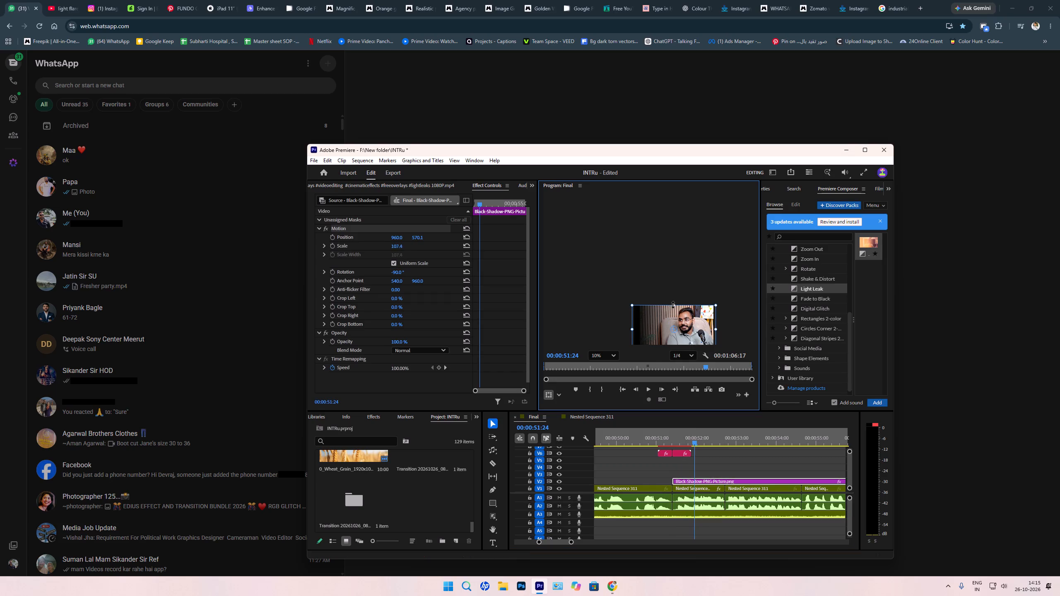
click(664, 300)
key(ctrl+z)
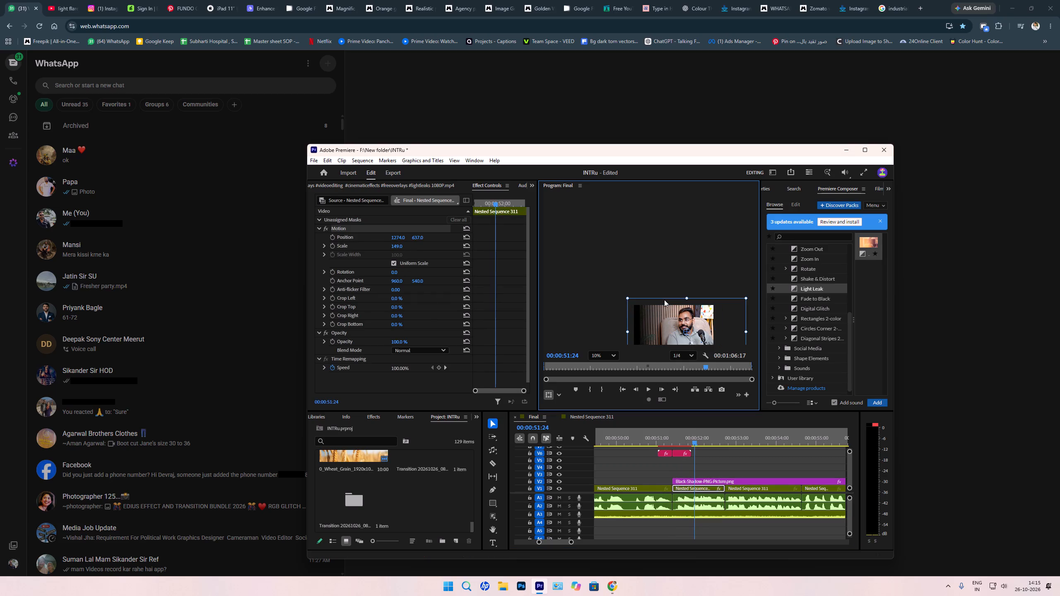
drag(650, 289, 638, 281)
Play the shot after the cut at 00:00:51:10 and inspect the shadow overlay up close on the left side of the picture.
click(688, 467)
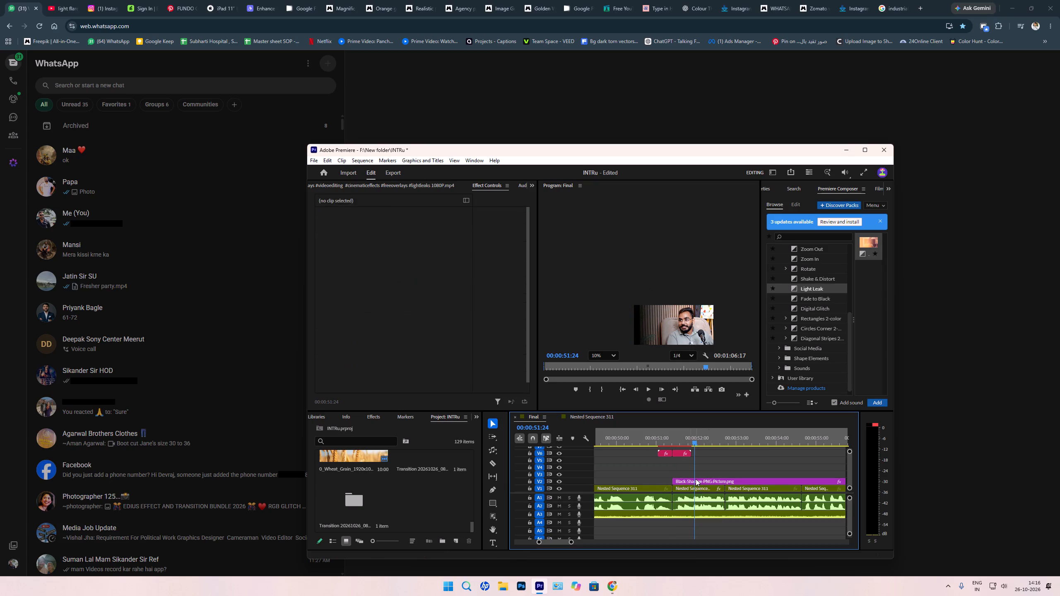
click(696, 479)
key(Up)
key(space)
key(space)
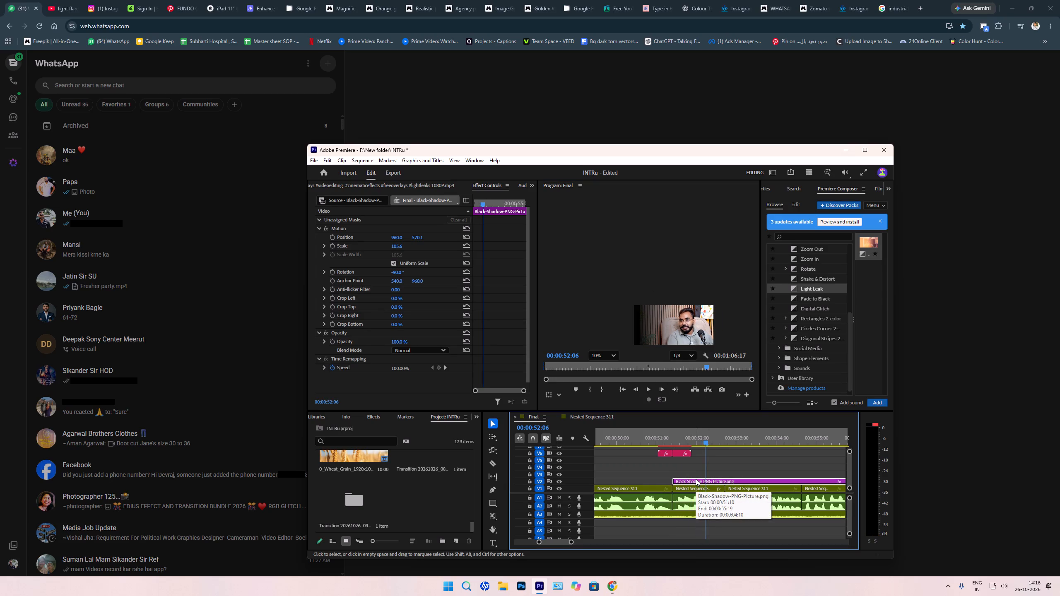
key(Up)
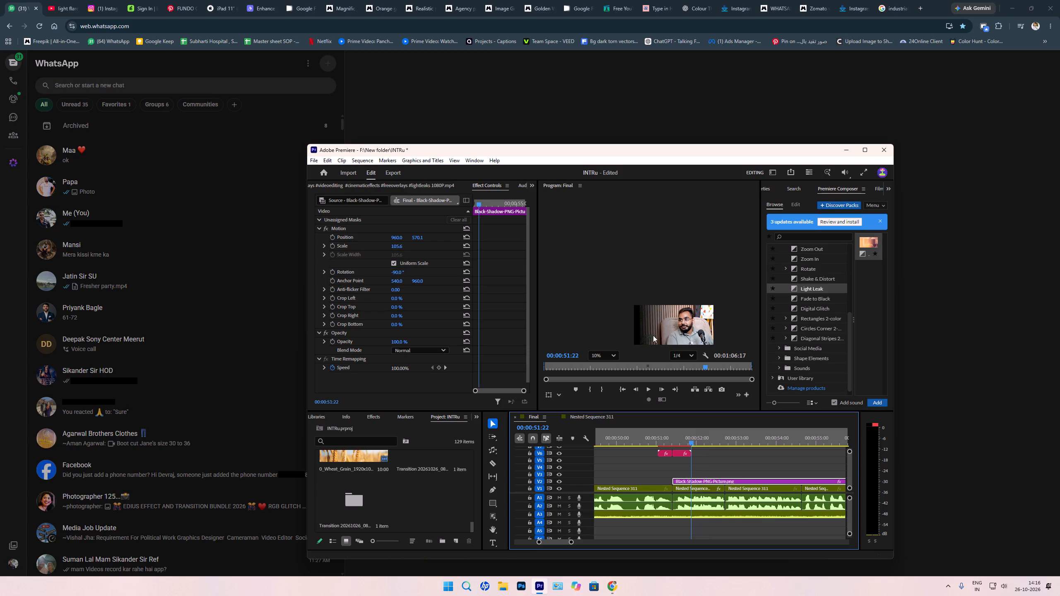
middle_drag(631, 320, 715, 268)
scroll(734, 257, up, 10)
middle_drag(704, 282, 684, 283)
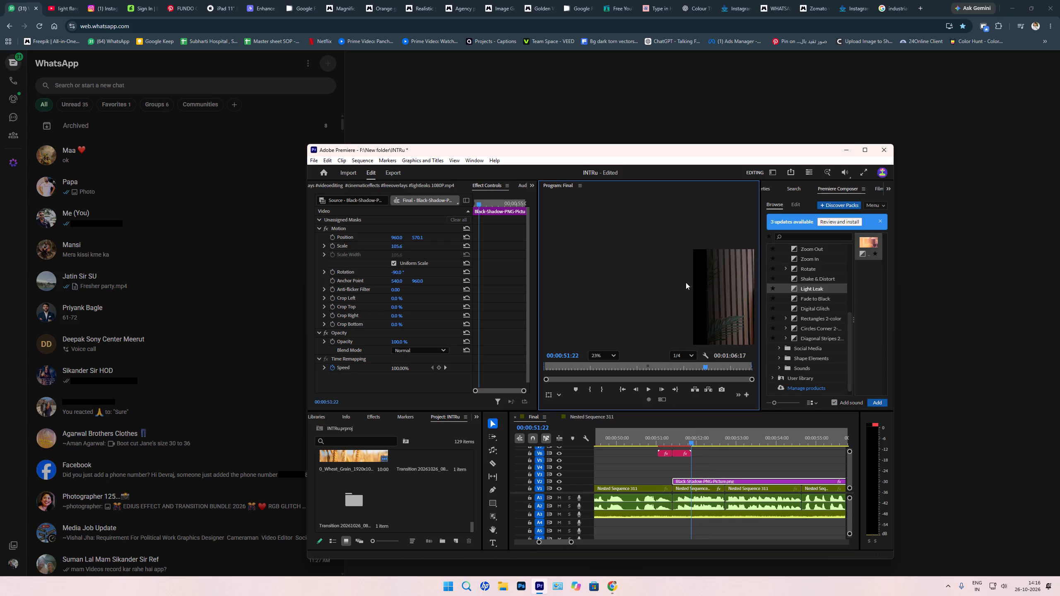
middle_drag(686, 282, 656, 286)
scroll(707, 395, down, 1)
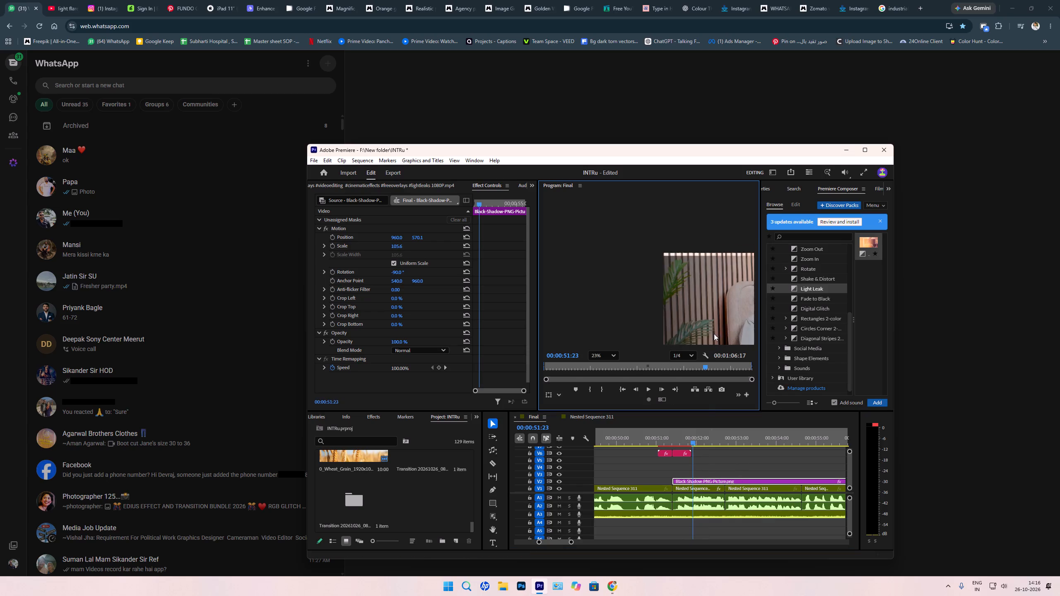
middle_drag(714, 331, 704, 324)
middle_drag(707, 317, 705, 313)
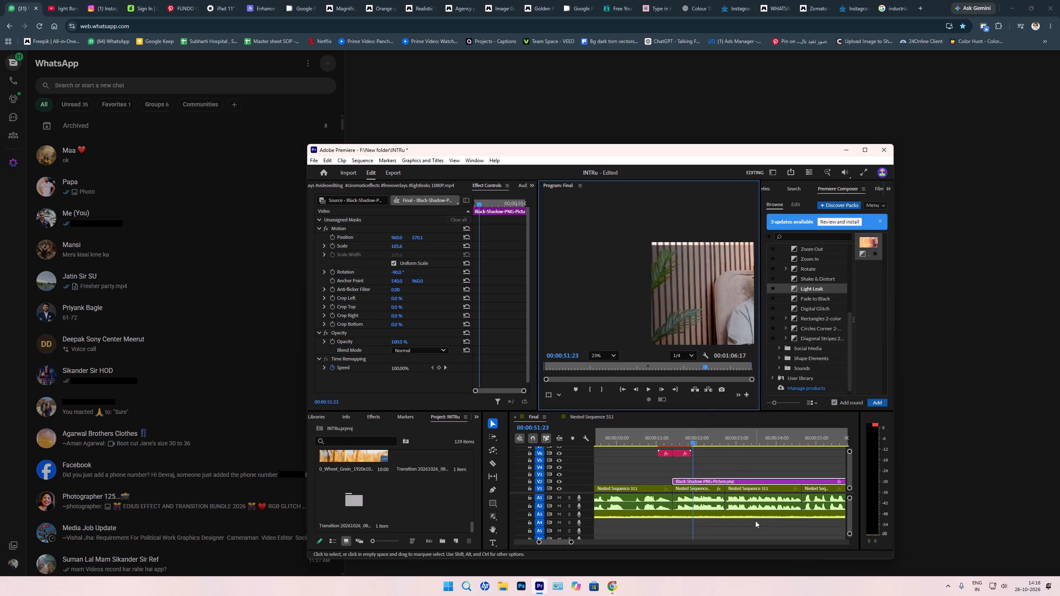
Replay the shot from the cut at 00:00:51:10 to check how the shadow overlay appears along the picture's left edge.
click(749, 478)
key(Up)
key(Up)
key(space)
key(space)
key(Up)
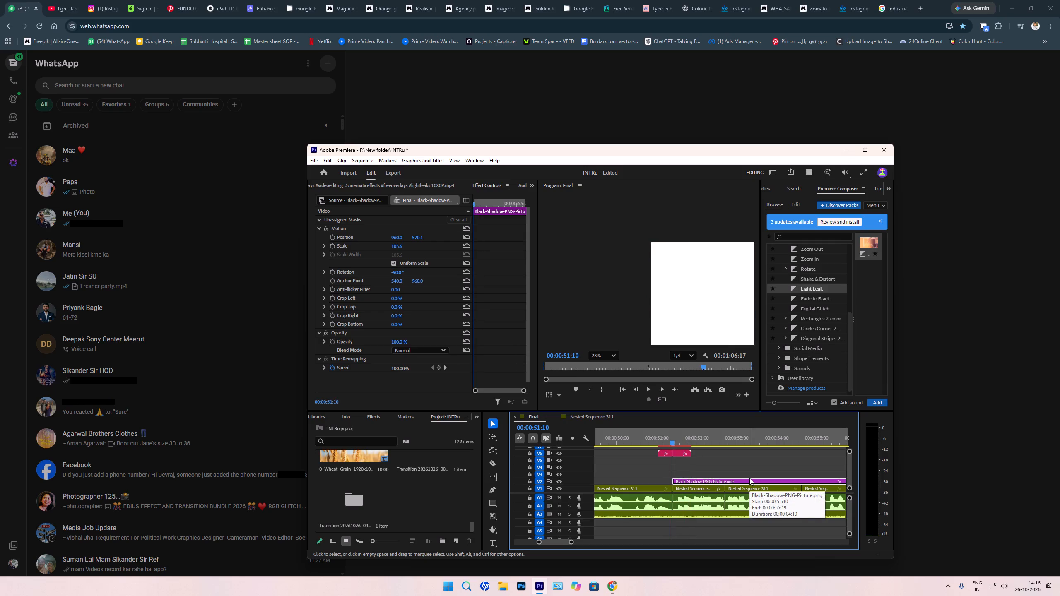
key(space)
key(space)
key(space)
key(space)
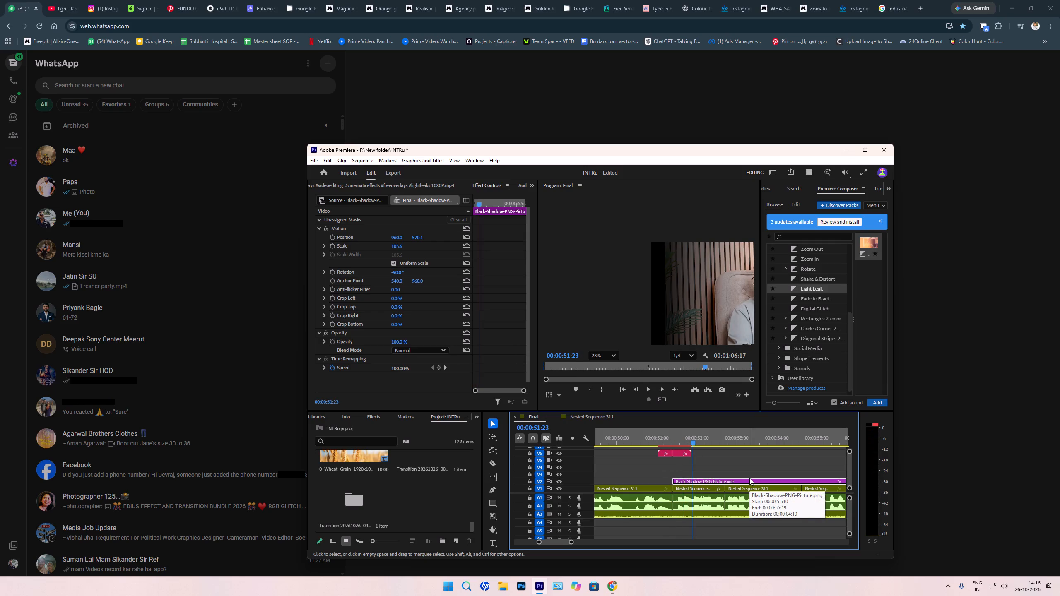
Play the shot after 00:00:51:10 repeatedly to check the scaling, shadow overlay and speech timing around 00:00:51:22.
key(Up)
key(space)
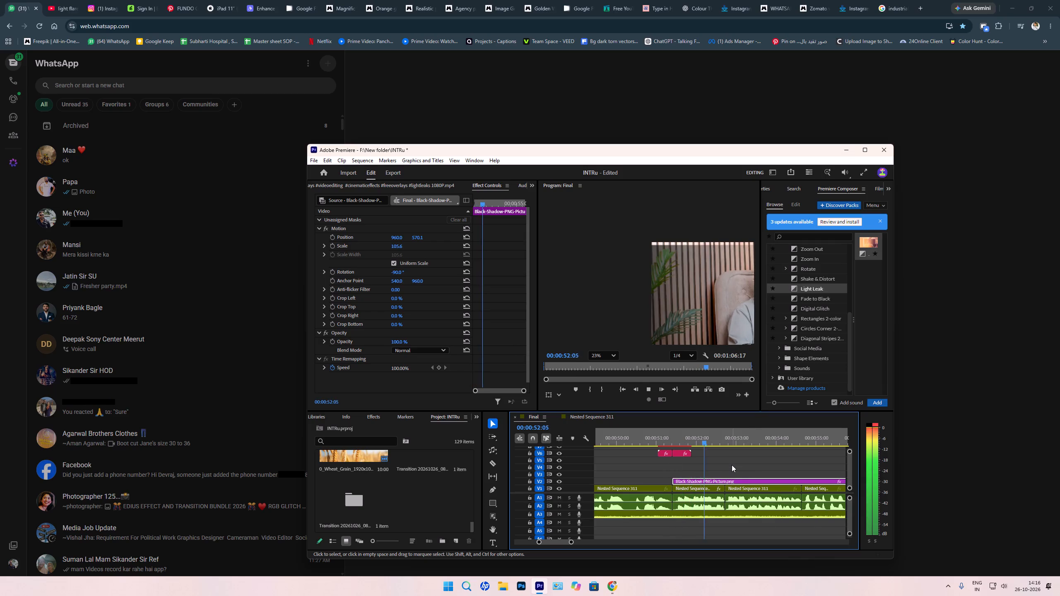
key(space)
key(Up)
key(Up)
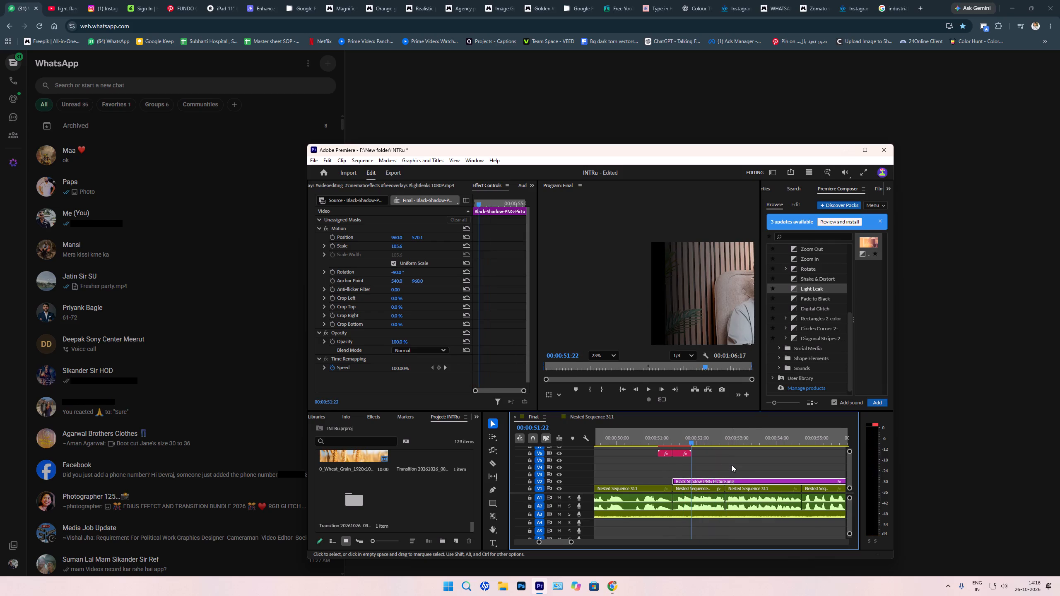
click(710, 482)
key(Up)
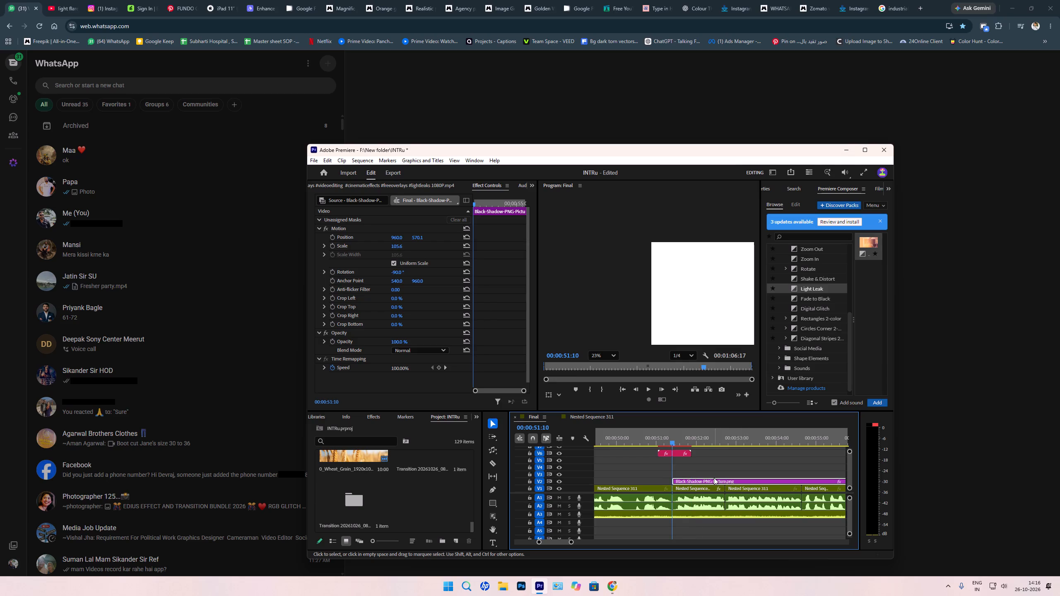
key(space)
key(space)
key(Up)
key(space)
key(space)
key(space)
key(Up)
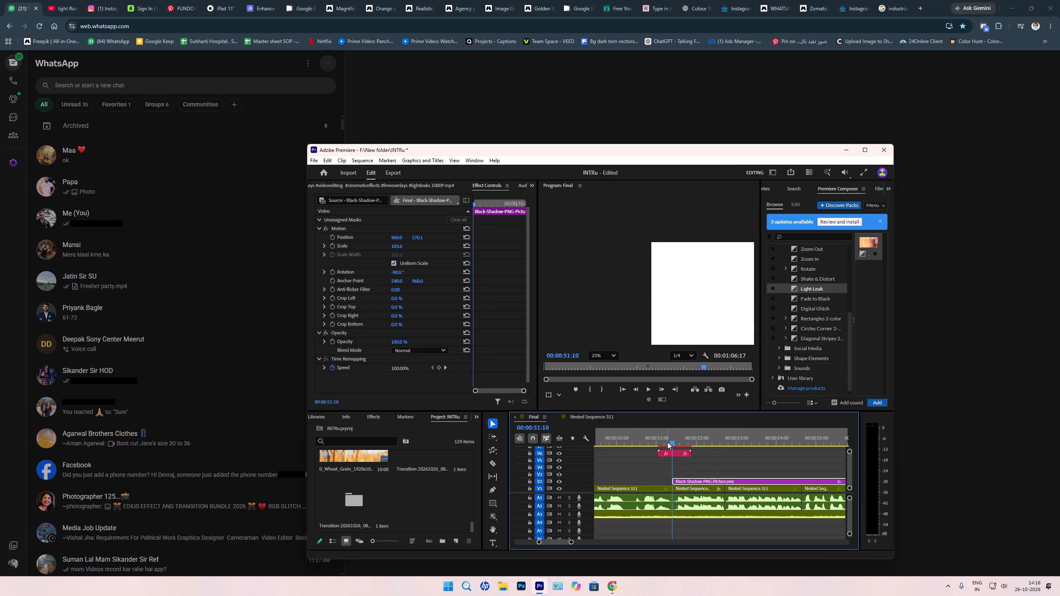
key(space)
key(space)
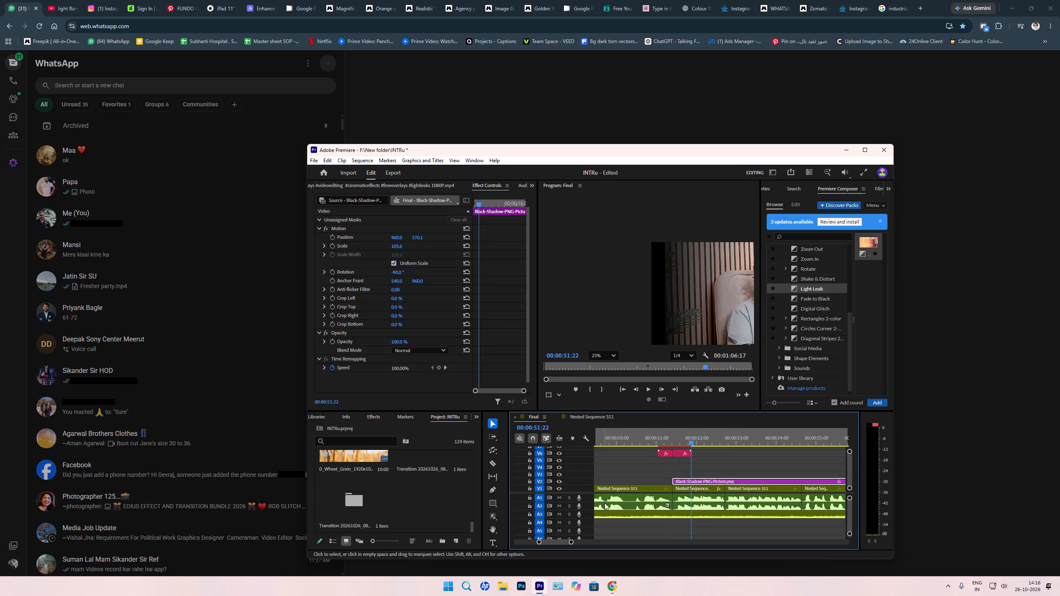
Place the Fast Wip Shine Animation title template on V3 at 00:00:51:22 with the text "jaggery".
scroll(312, 419, up, 9)
scroll(313, 419, down, 2)
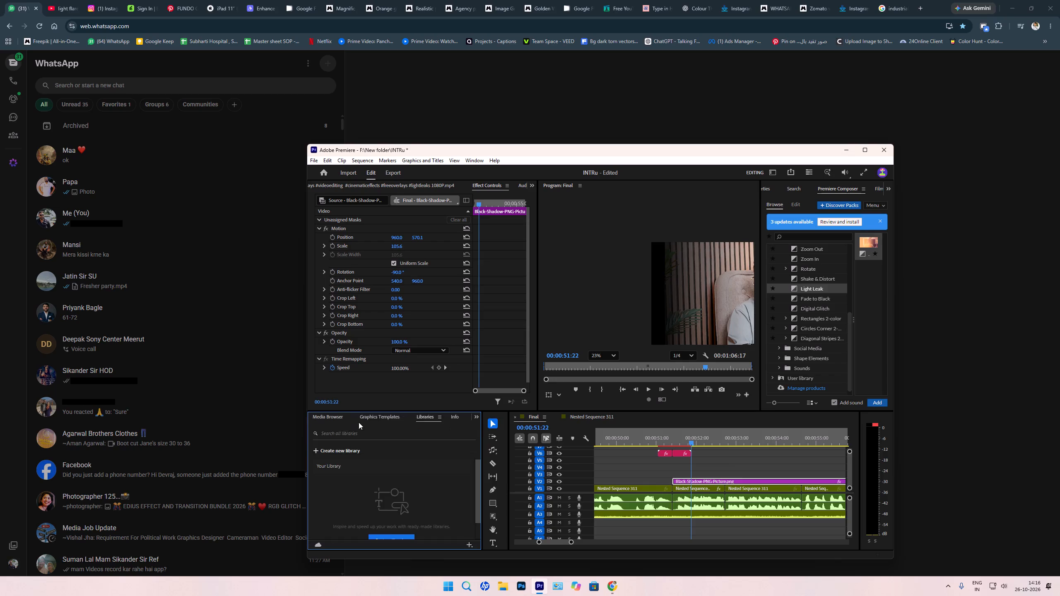
click(361, 421)
drag(425, 507, 689, 473)
click(709, 474)
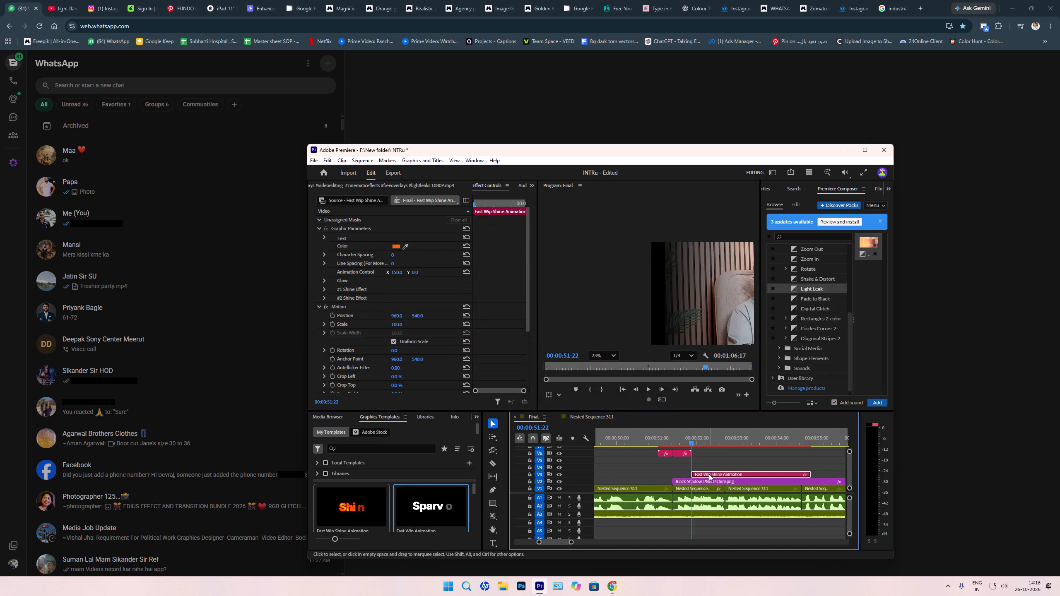
drag(816, 269, 689, 273)
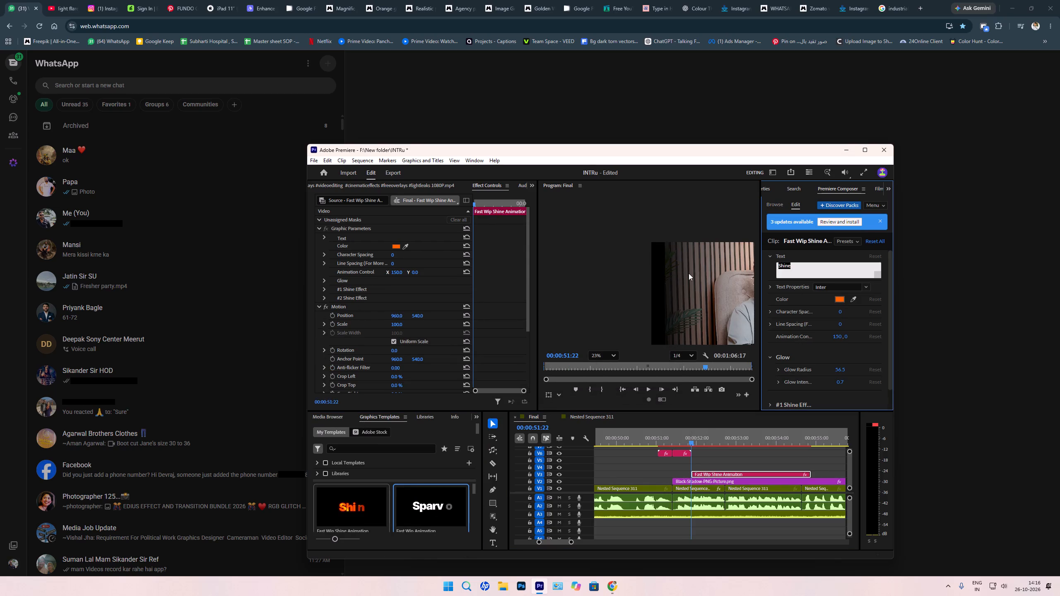
text(jaggery)
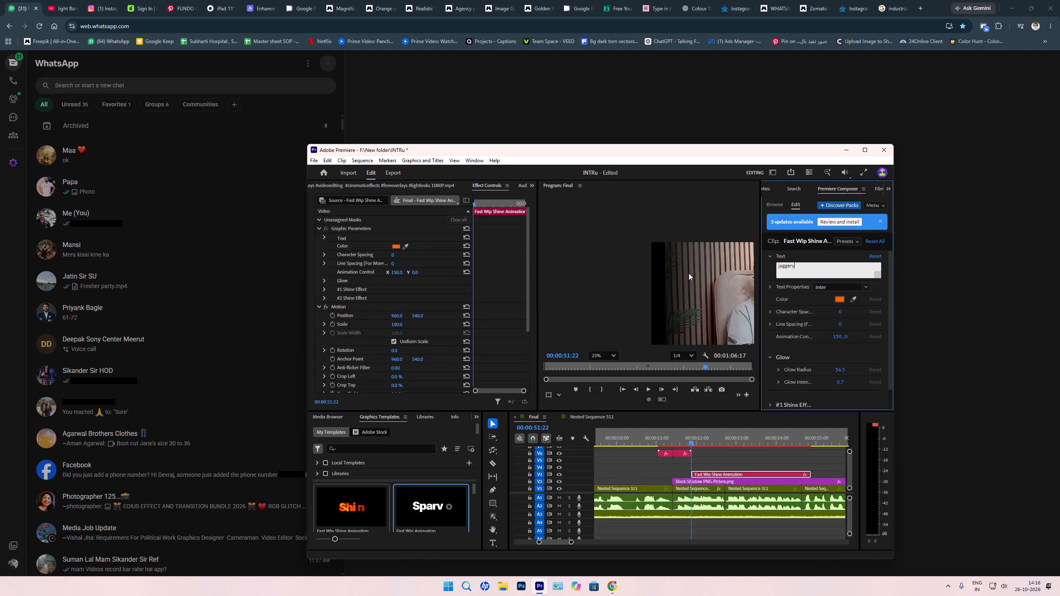
click(763, 266)
Scale the jaggery title down to about 68 and move it to the upper left of the frame, over the slatted wall.
drag(696, 438, 710, 441)
click(349, 307)
drag(720, 282, 675, 272)
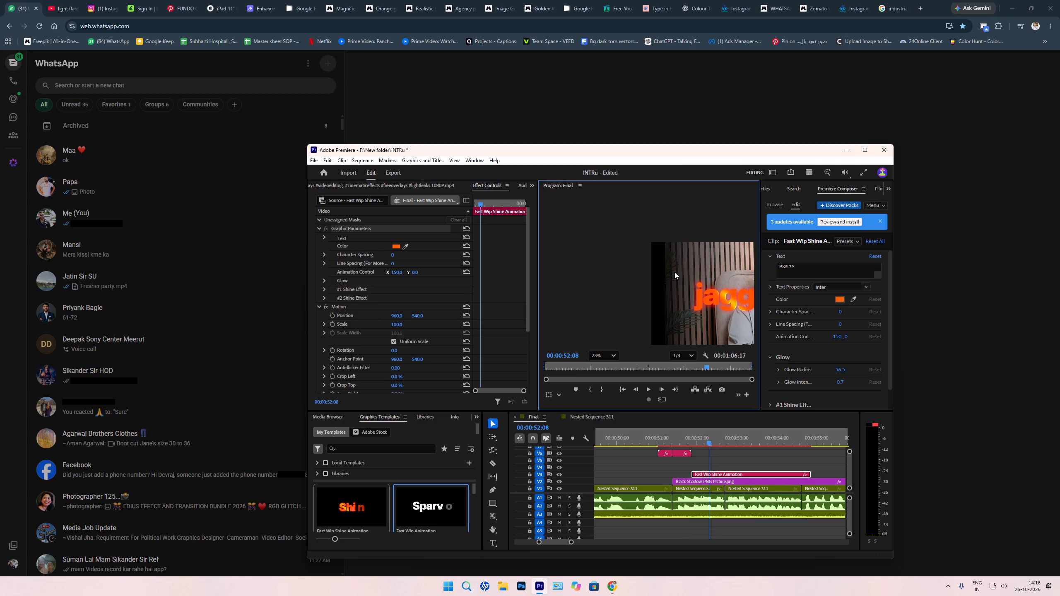
drag(675, 272, 664, 267)
drag(718, 299, 679, 286)
click(347, 305)
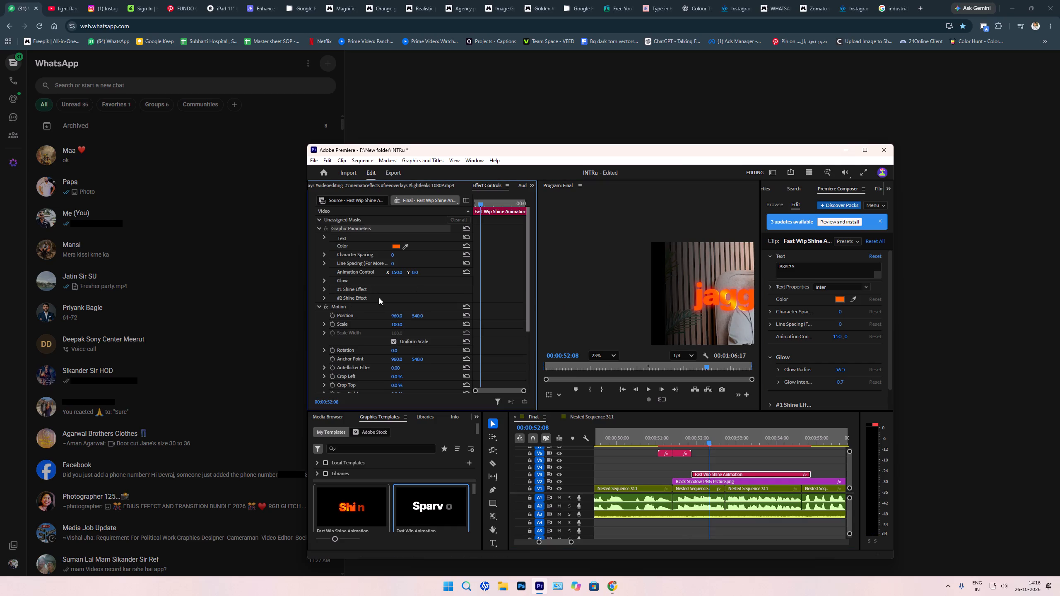
click(360, 306)
click(341, 310)
drag(746, 302, 697, 281)
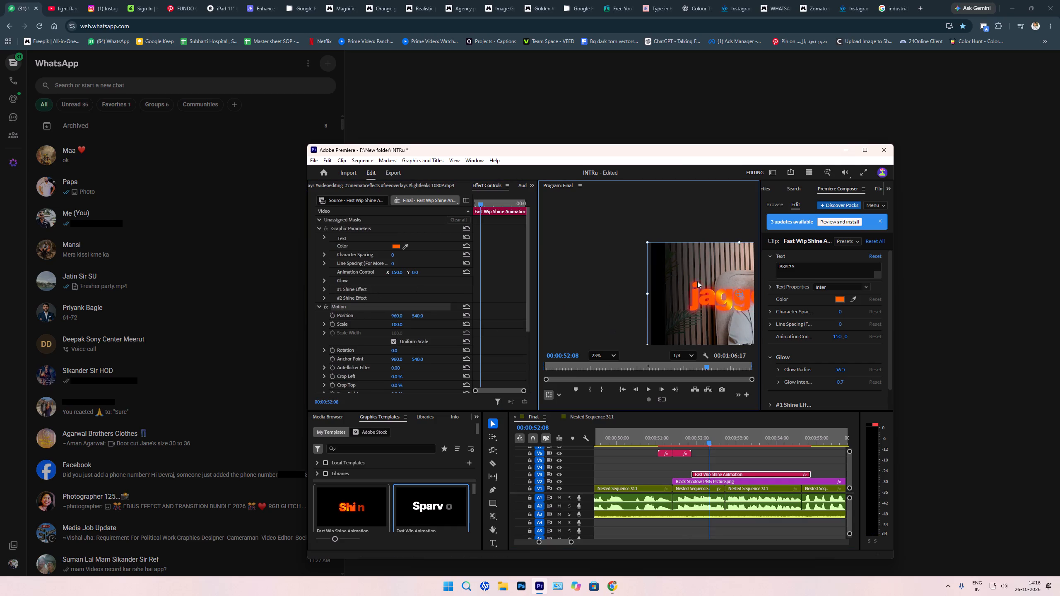
drag(697, 281, 677, 274)
drag(670, 213, 675, 230)
drag(686, 258, 704, 255)
Play back the jaggery title and shorten its V3 clip by trimming the end earlier.
key(Up)
key(space)
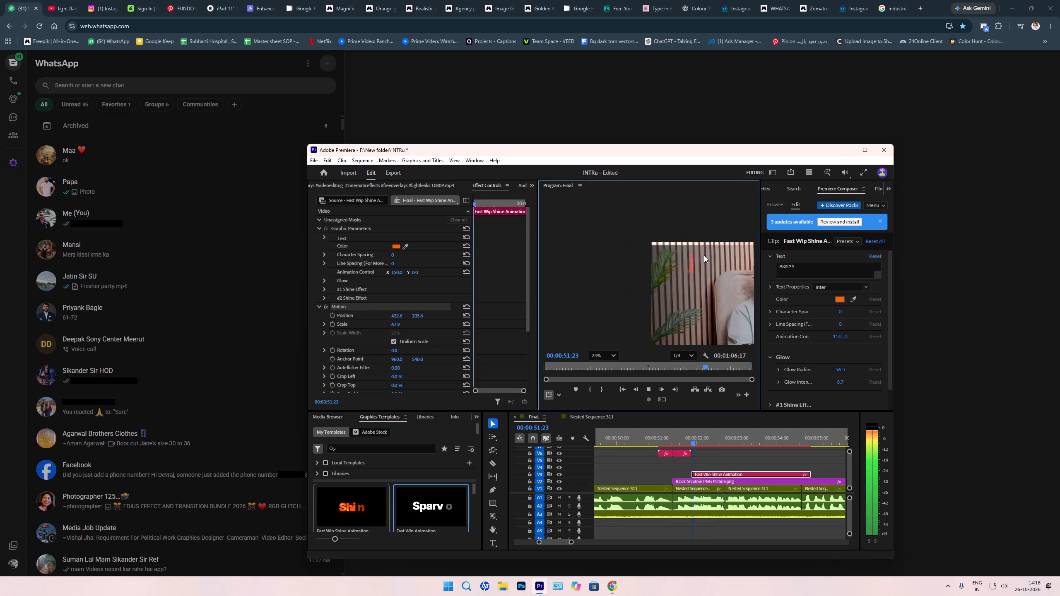
key(space)
key(space)
key(space)
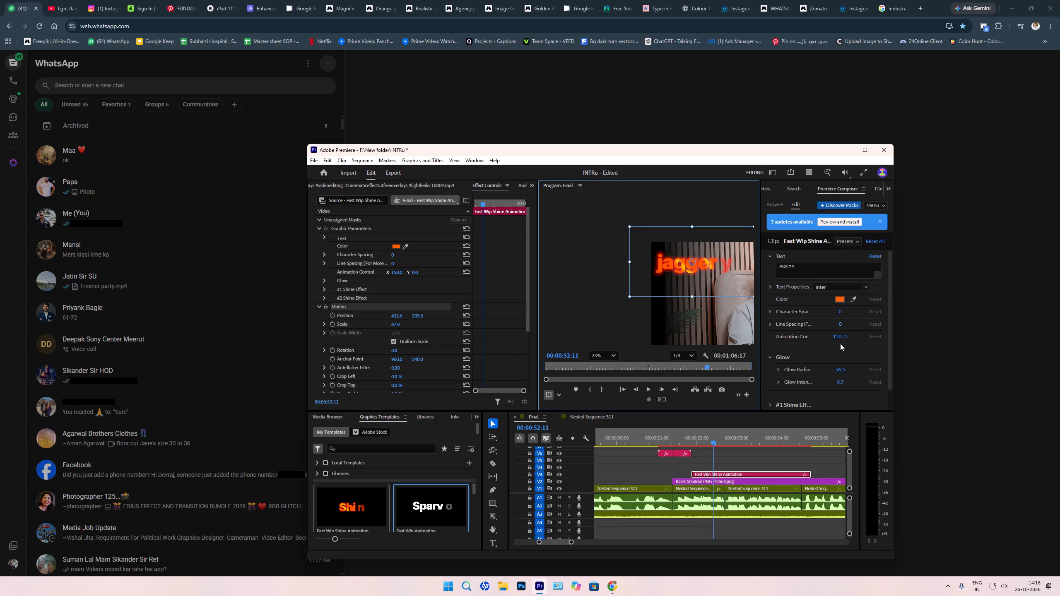
key(Up)
drag(811, 472, 713, 479)
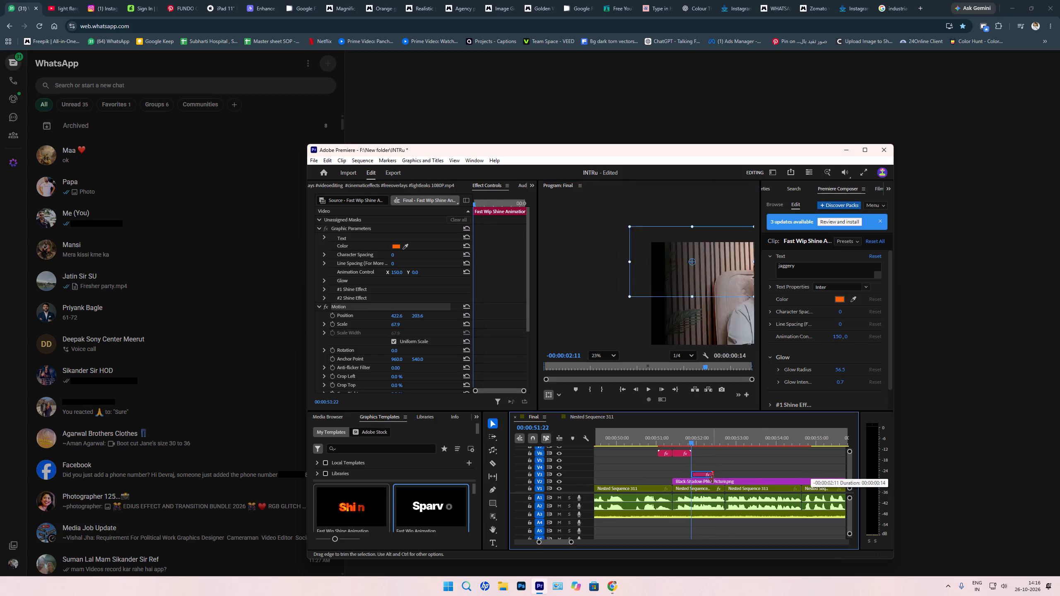
drag(713, 479, 727, 483)
Play back the shot from 00:00:51:10 to check the jaggery title's length and timing against the speech.
click(686, 186)
key(Up)
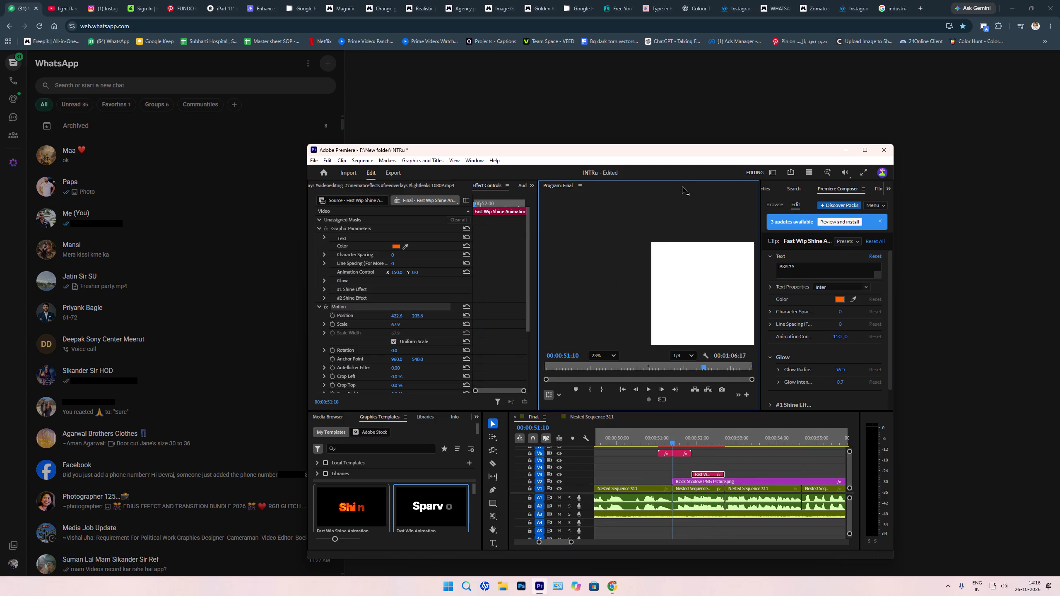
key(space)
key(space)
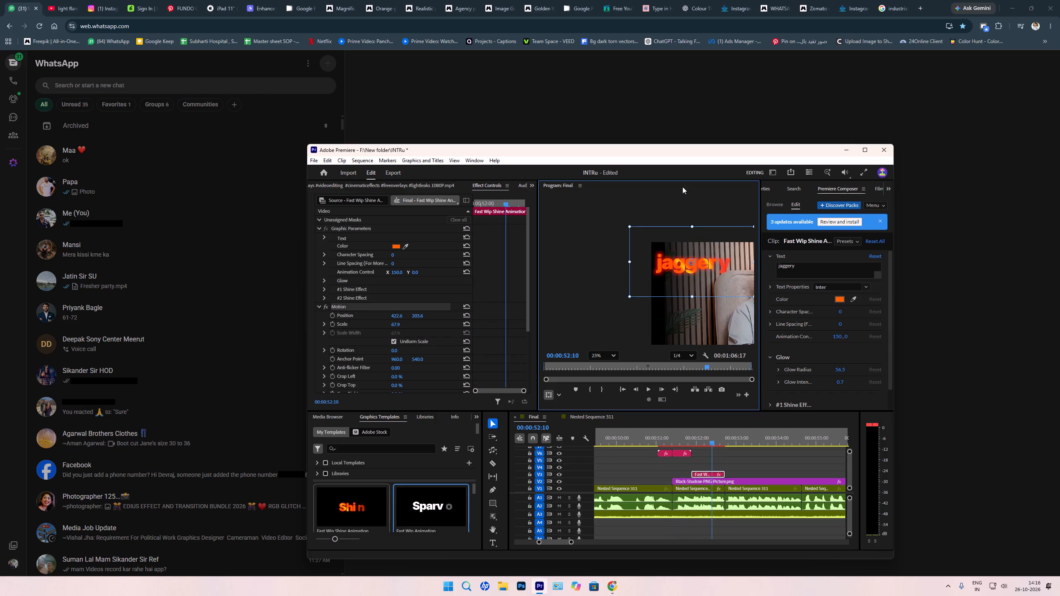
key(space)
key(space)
key(Up)
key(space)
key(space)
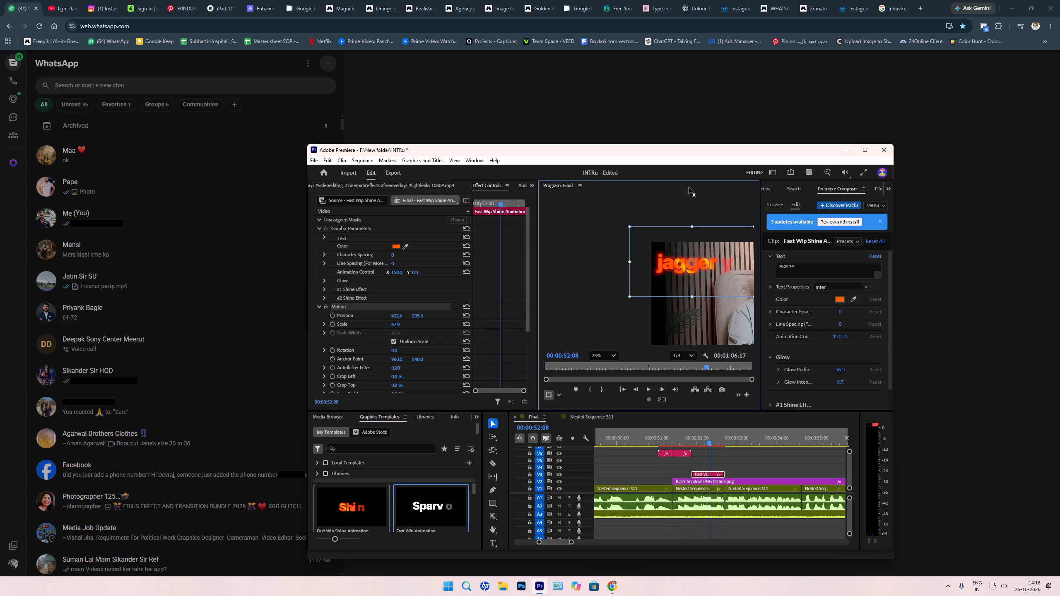
Extend the end of the jaggery title's V3 clip to the following Nested Sequence 311 cut and play it back.
drag(728, 472, 800, 477)
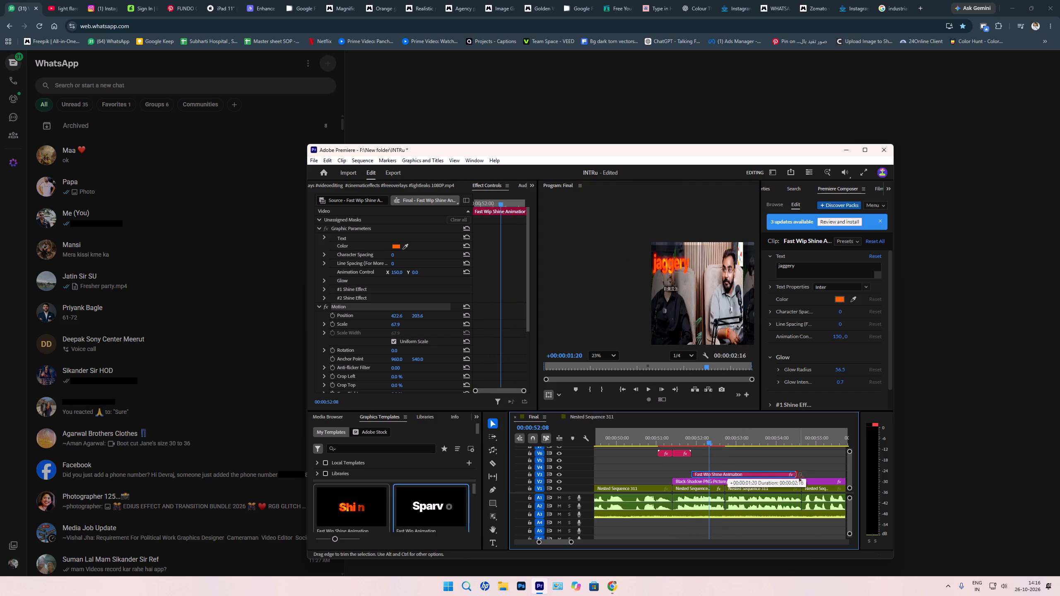
drag(800, 477, 803, 481)
key(Up)
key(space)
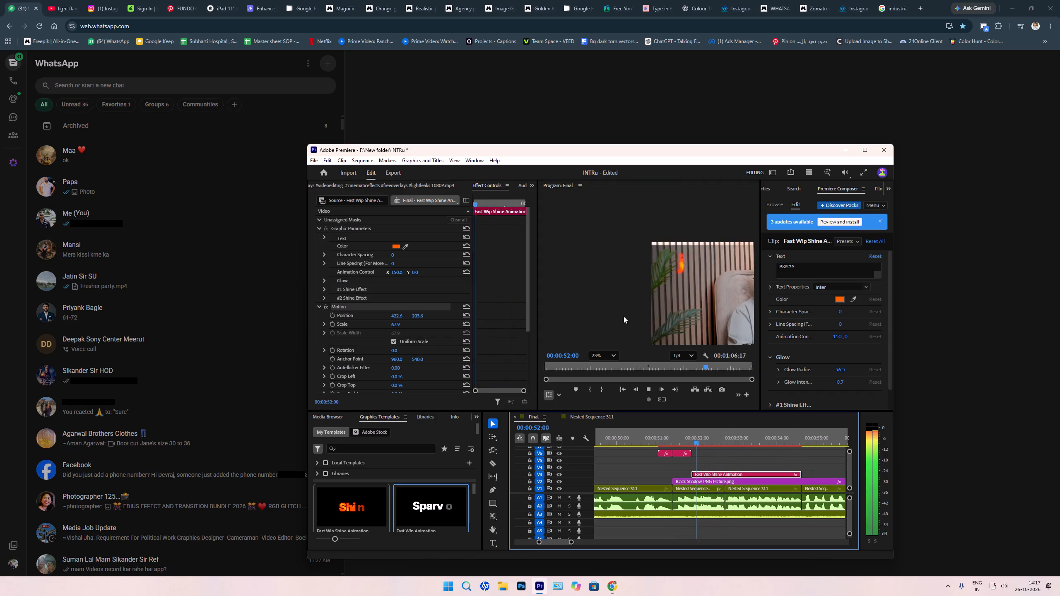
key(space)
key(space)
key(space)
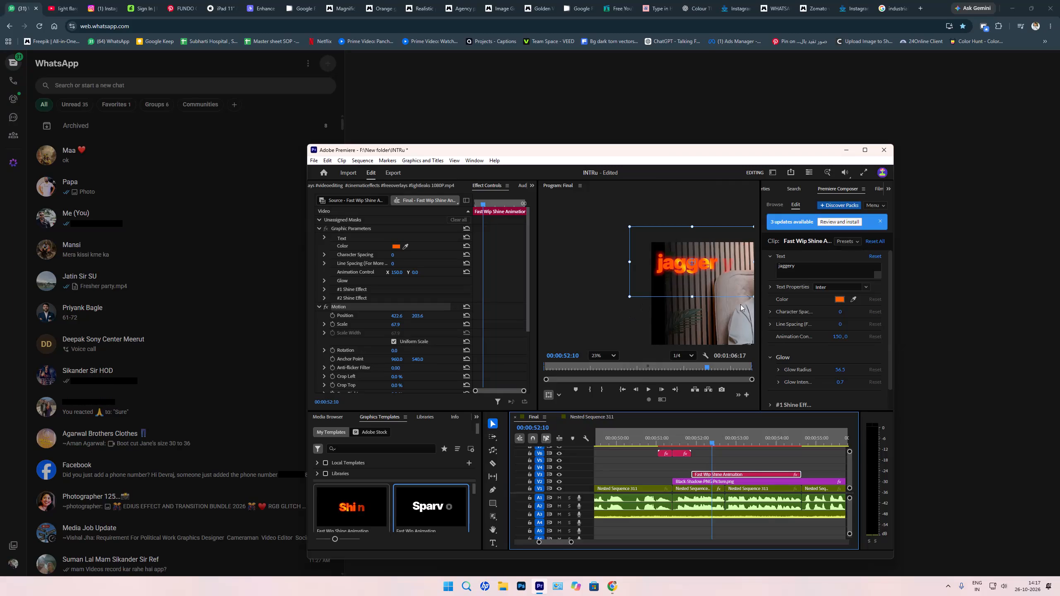
Place the Fast Wip Animation title template on V4 just after the jaggery title starts, with the text "hai.".
key(Up)
drag(416, 516, 699, 468)
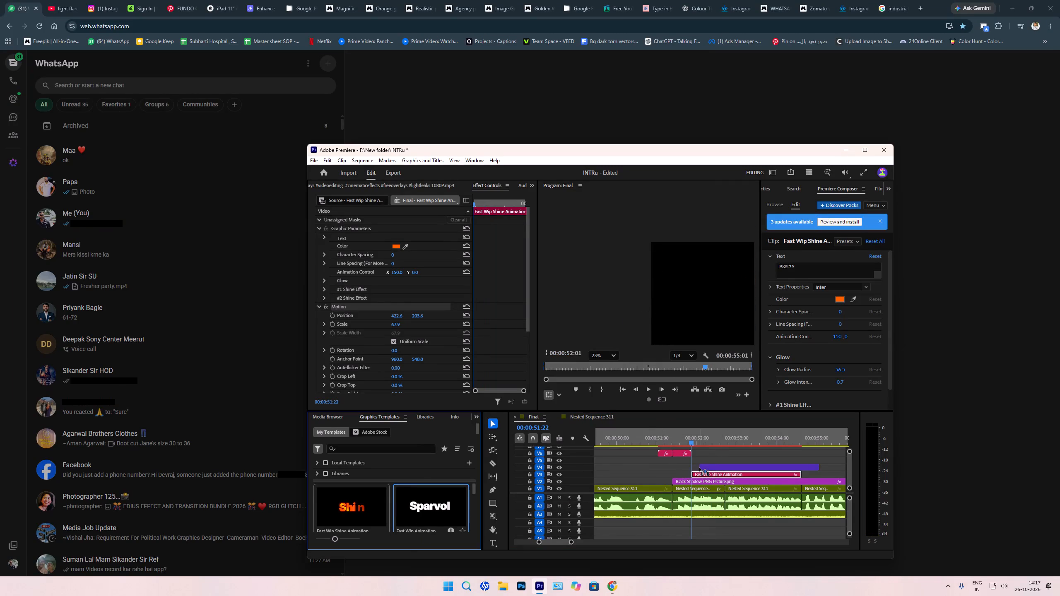
drag(699, 468, 700, 467)
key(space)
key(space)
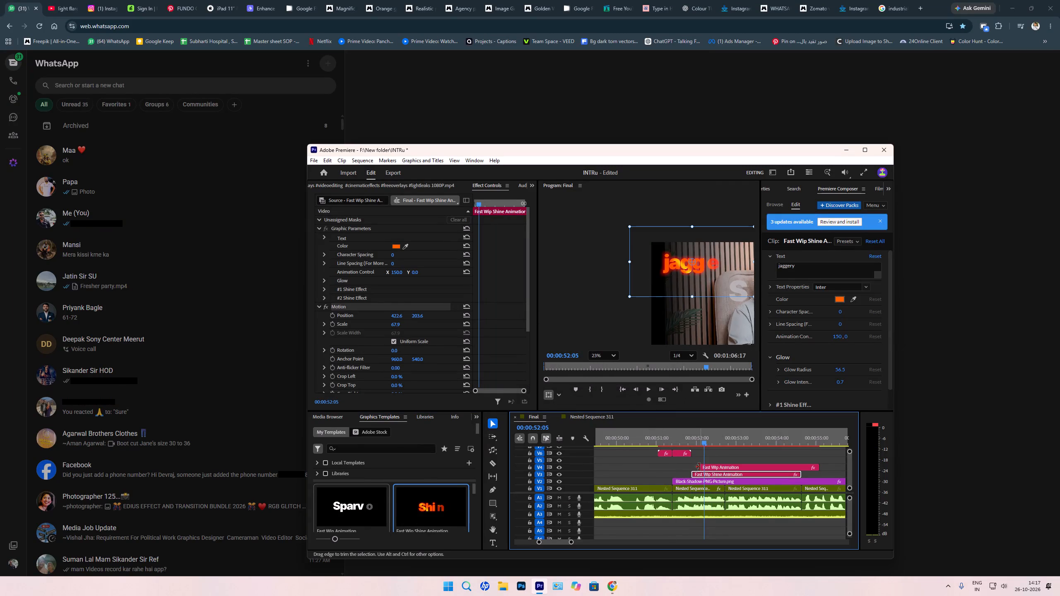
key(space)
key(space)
click(734, 464)
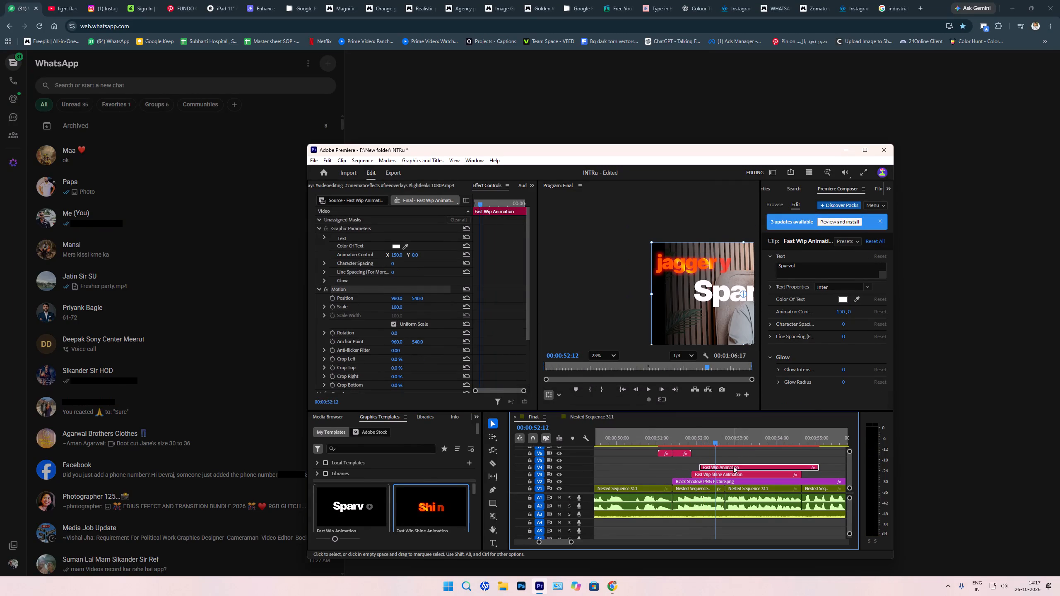
drag(812, 270, 715, 271)
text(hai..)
click(807, 255)
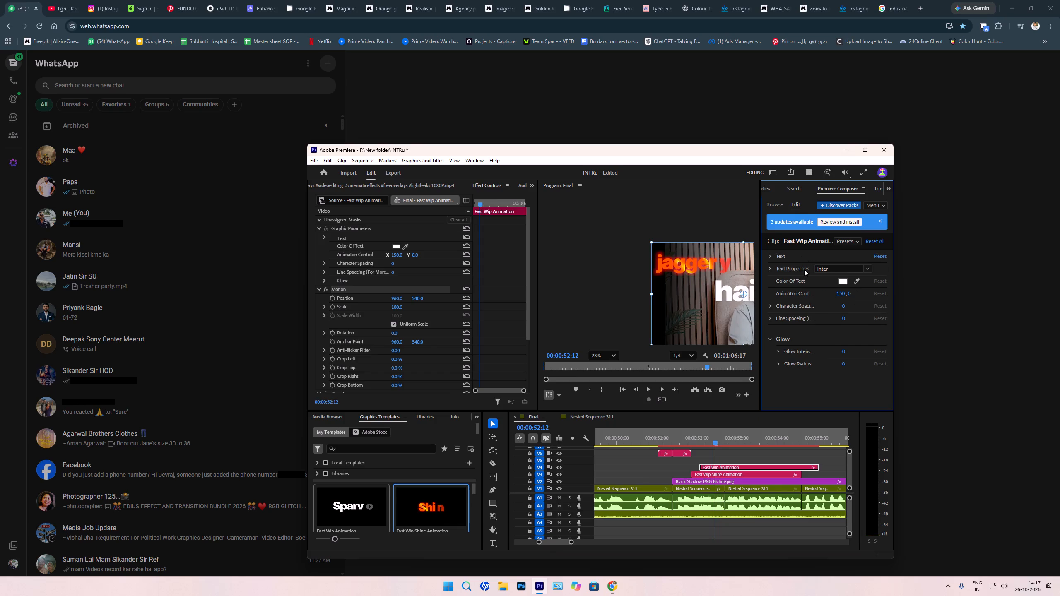
Set the "hai." title's font to Times New Roman in Bold Italic.
click(779, 259)
click(771, 287)
click(815, 285)
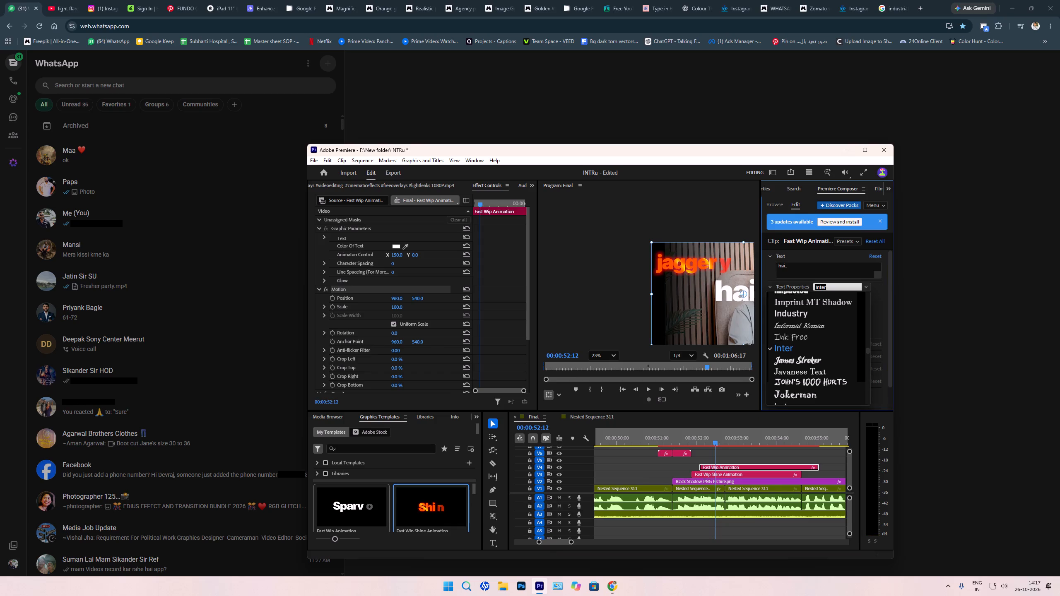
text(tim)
click(823, 303)
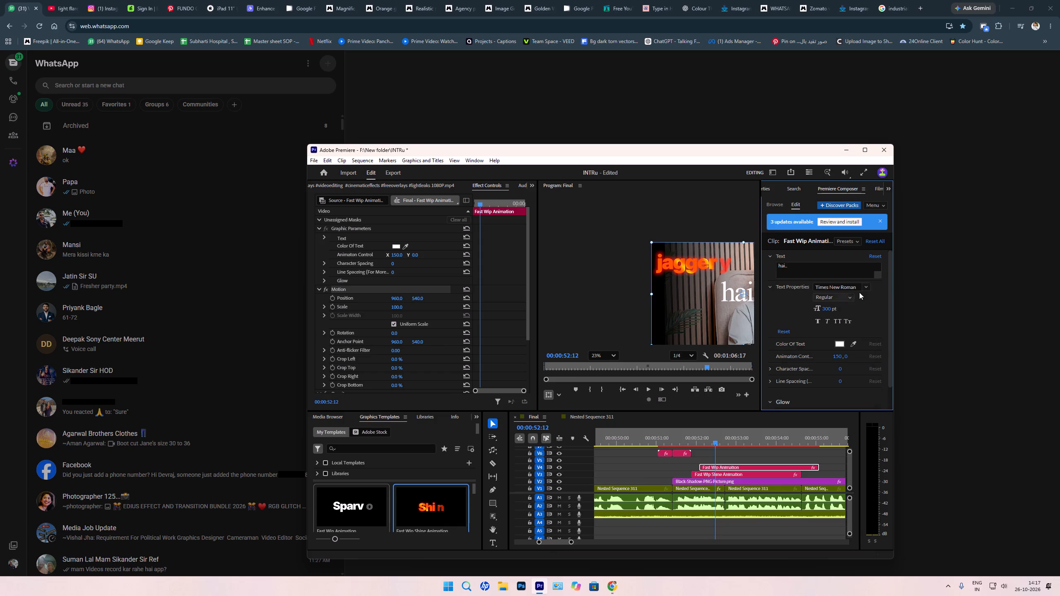
click(860, 292)
click(851, 297)
click(831, 362)
Scale the "hai." title down to about 65 and move it directly beneath the jaggery title.
drag(727, 297, 674, 298)
drag(693, 246, 697, 263)
drag(701, 299, 686, 279)
Play back both titles and trim the "hai." clip on V4 to start slightly later and end with the jaggery clip.
key(Up)
key(Up)
key(Up)
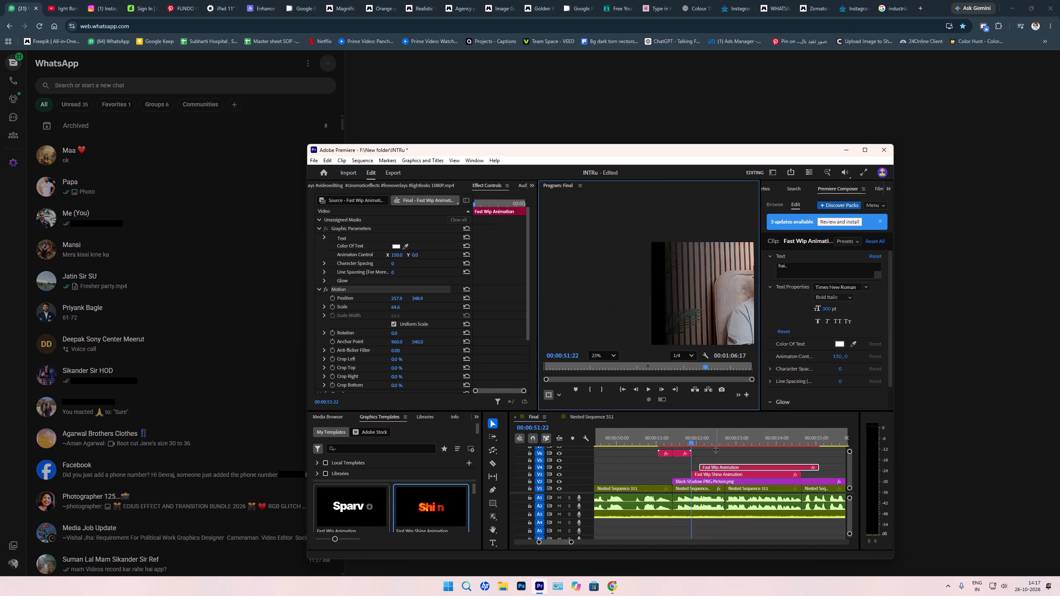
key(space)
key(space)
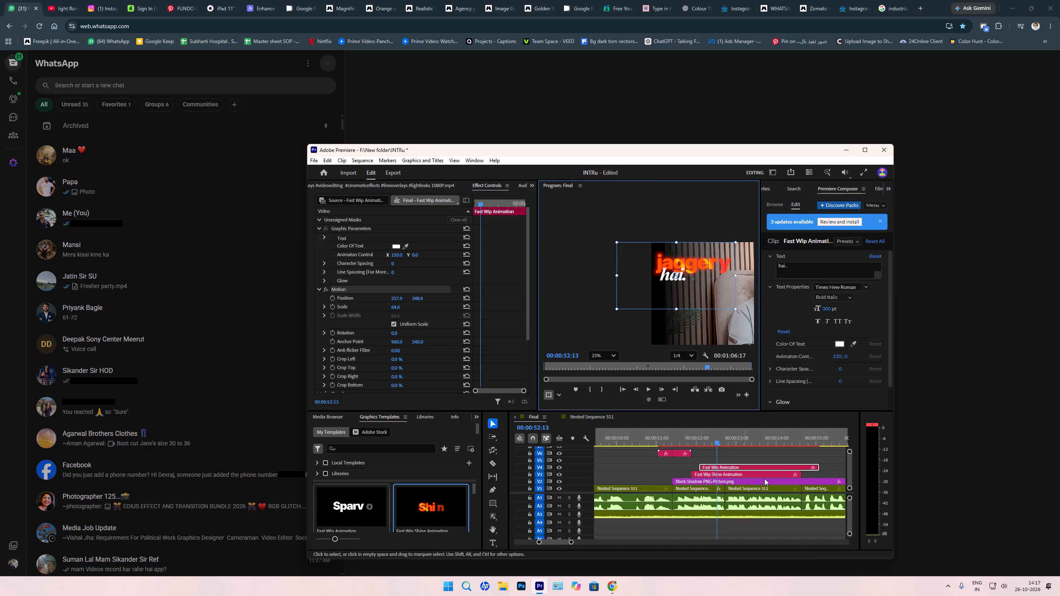
drag(822, 464, 807, 467)
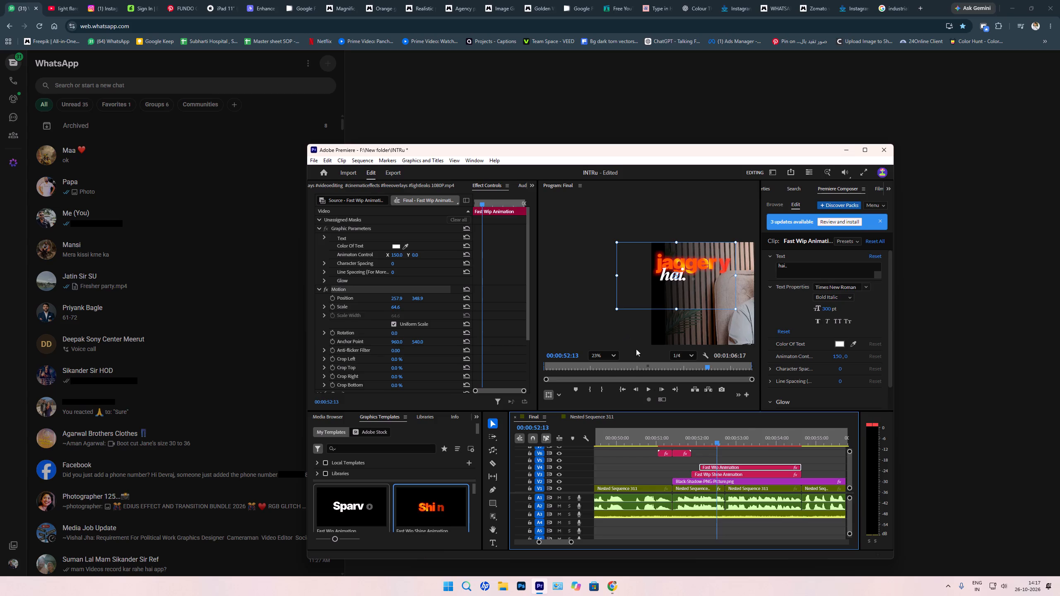
drag(698, 464, 702, 466)
click(702, 466)
Duplicate the "hai." title onto V5 starting at 00:00:52:13 and trim its end to line up with the titles below.
key(Up)
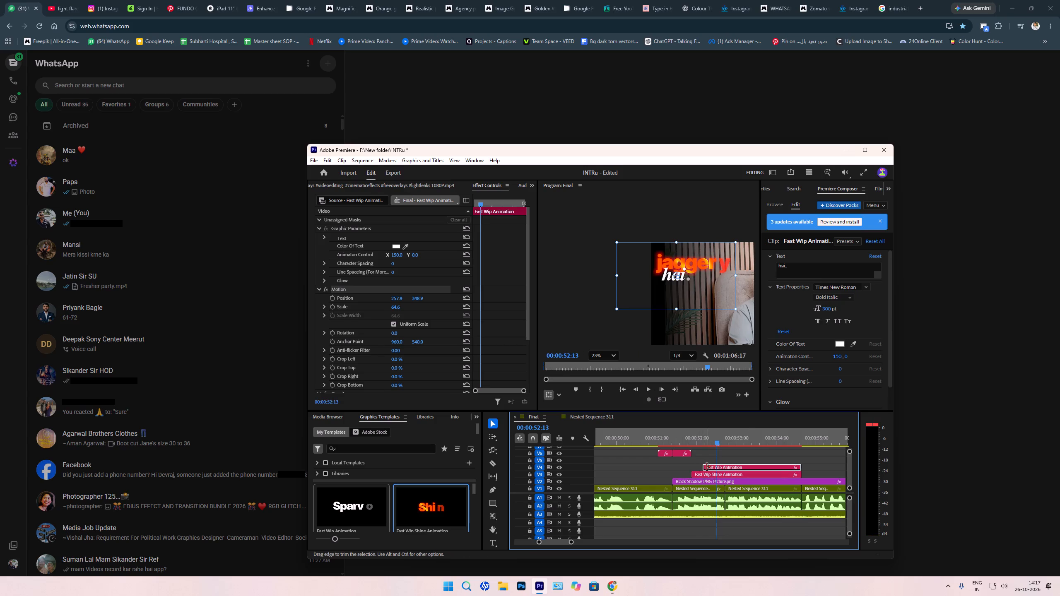
key(Up)
key(space)
key(space)
key(space)
key(space)
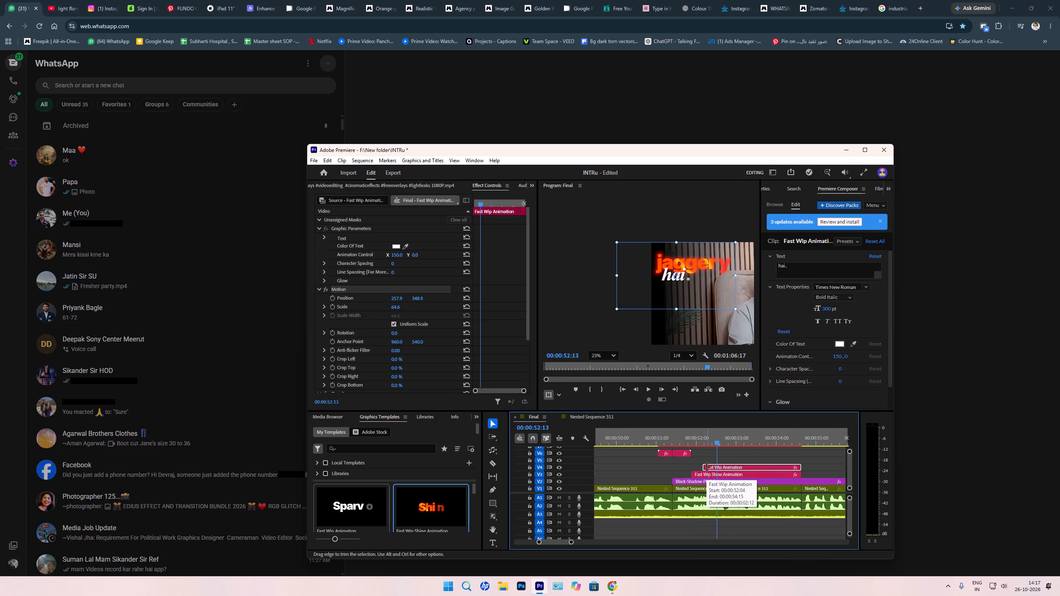
click(715, 442)
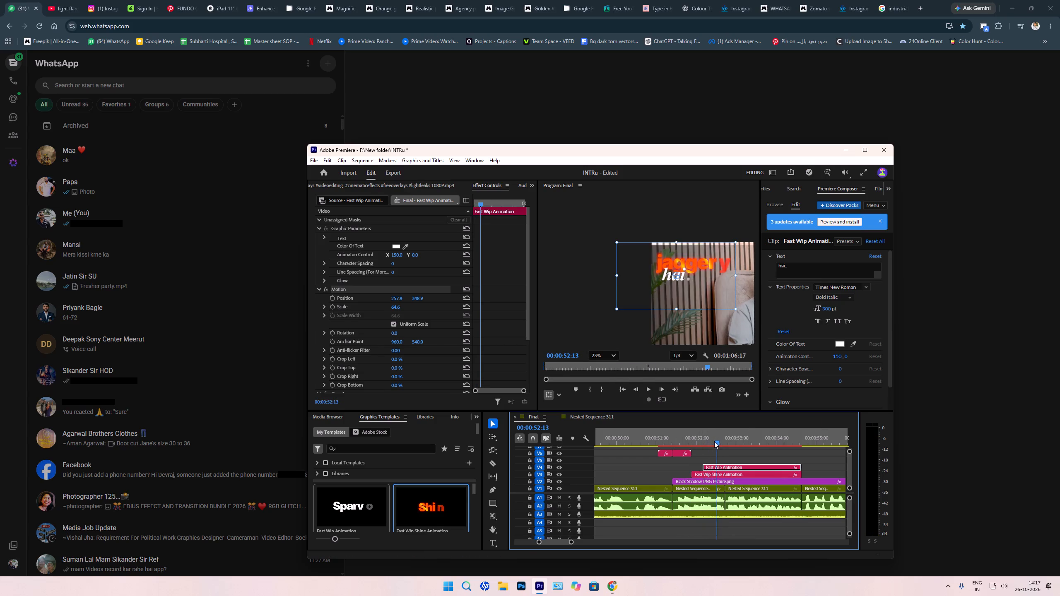
click(712, 468)
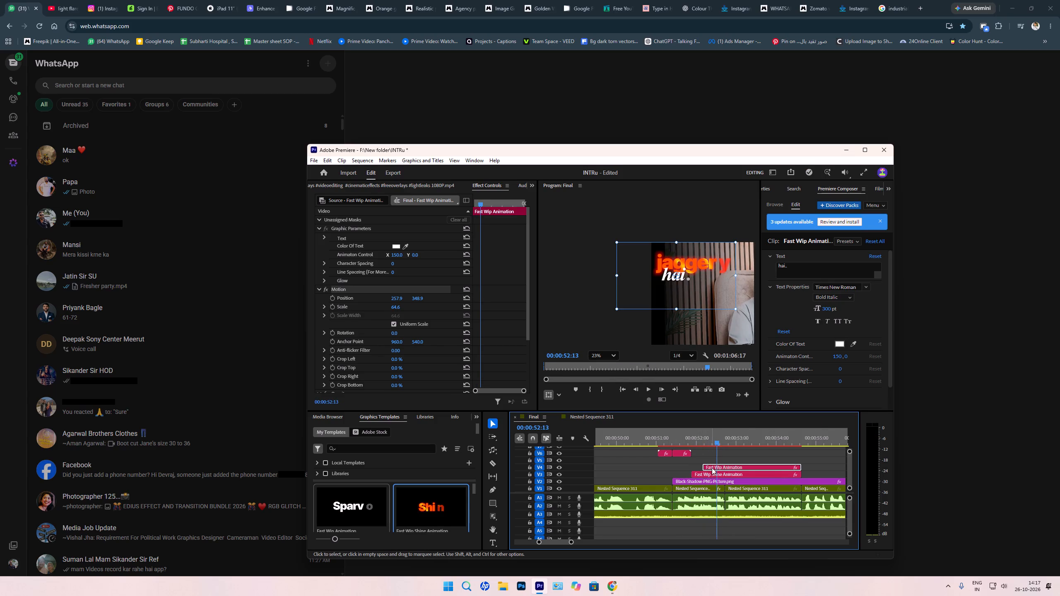
drag(713, 468, 721, 463)
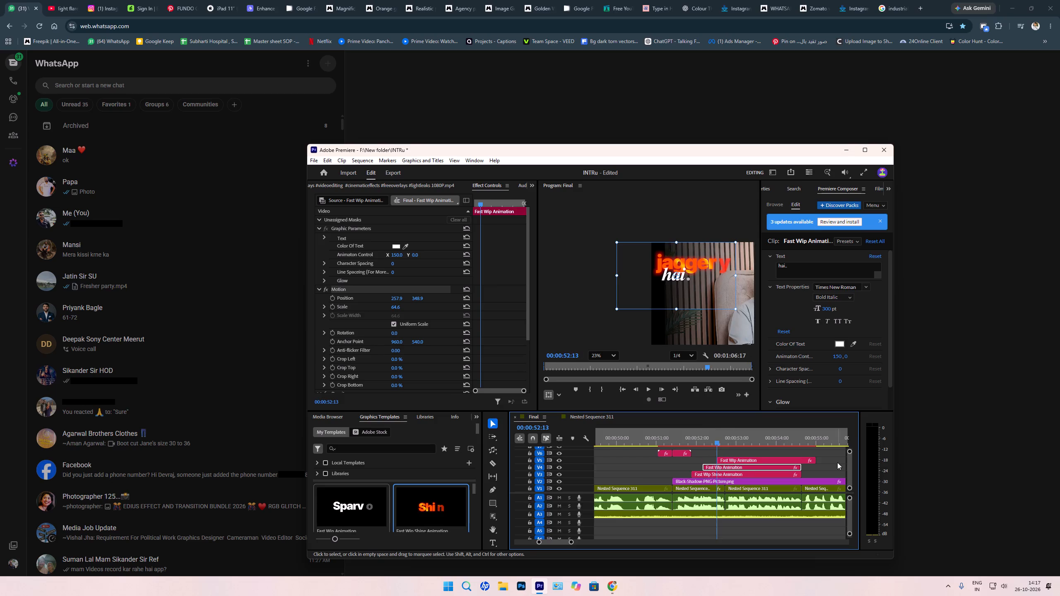
drag(817, 458, 805, 460)
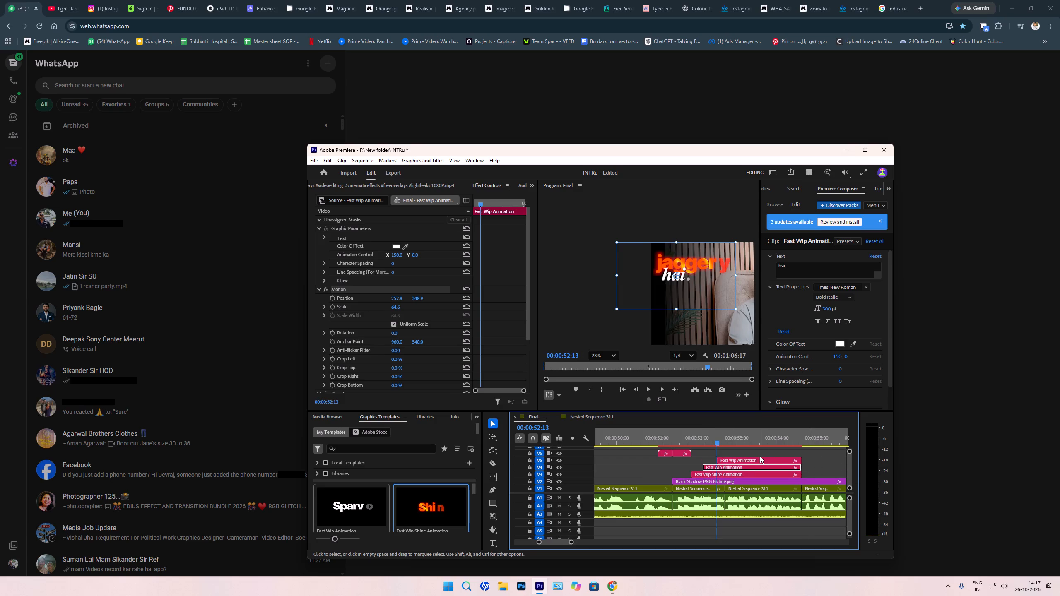
Change the text of the duplicated title on V5 to "Gud".
click(758, 457)
drag(807, 262, 662, 265)
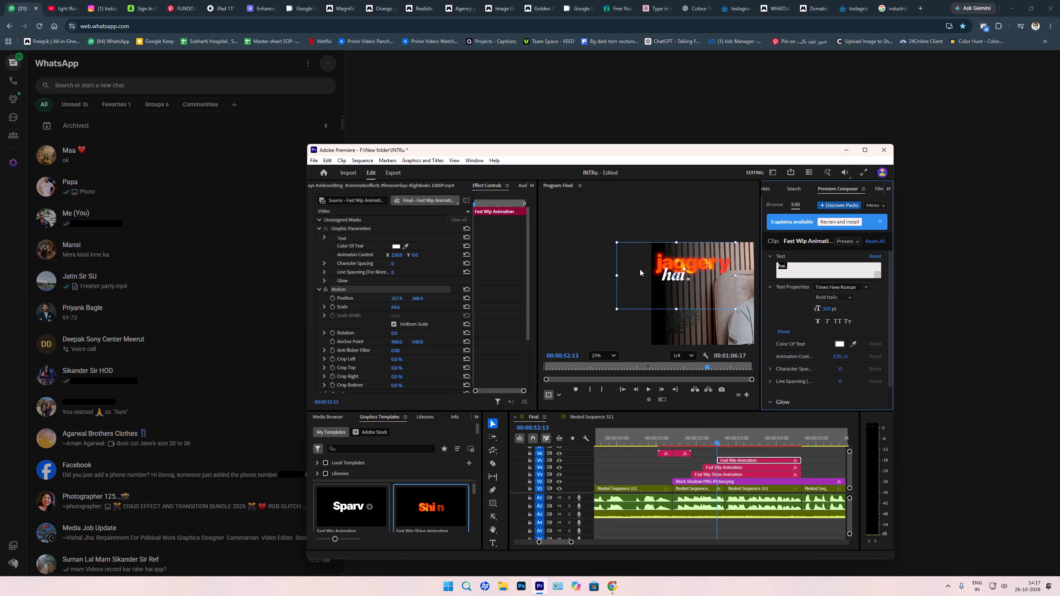
text(Goo)
key(BackSpace)
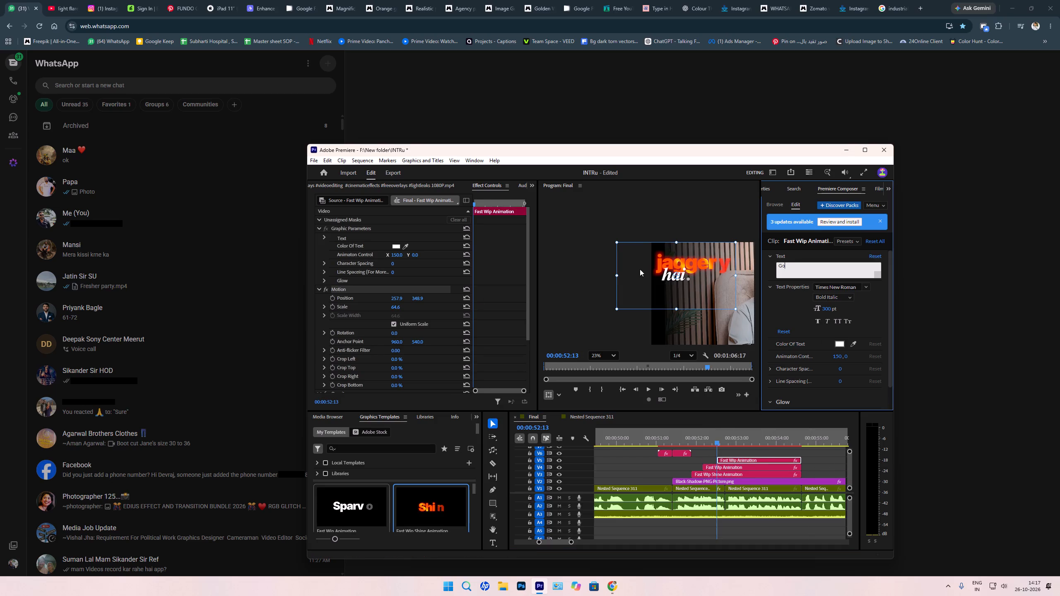
key(BackSpace)
text(ud)
Play on to 00:00:52:19 and lower the Gud title in the frame to a vertical position of about 373.
click(723, 453)
key(space)
key(space)
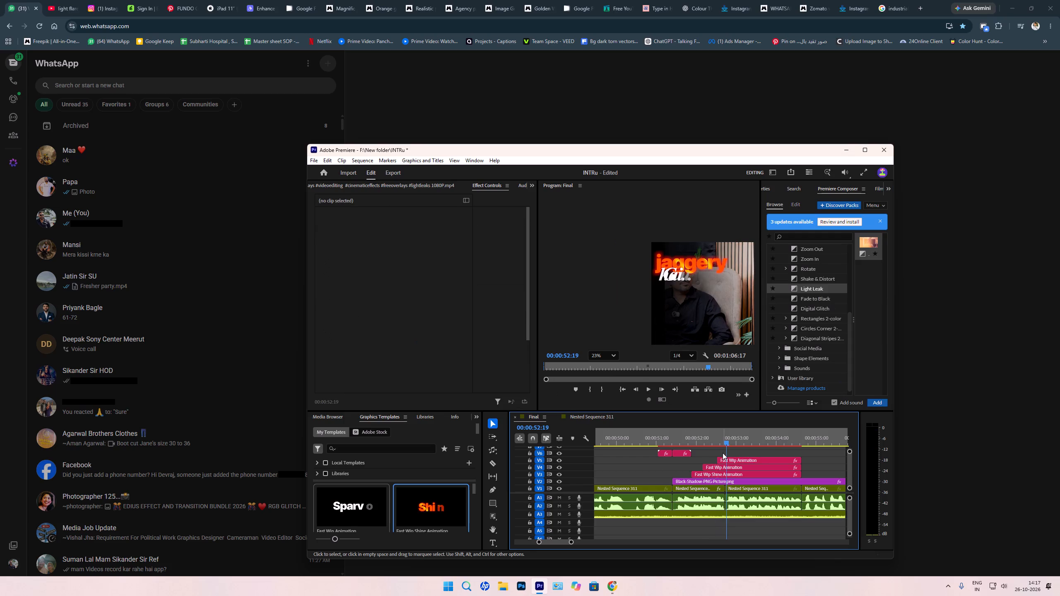
click(729, 459)
drag(415, 298, 439, 305)
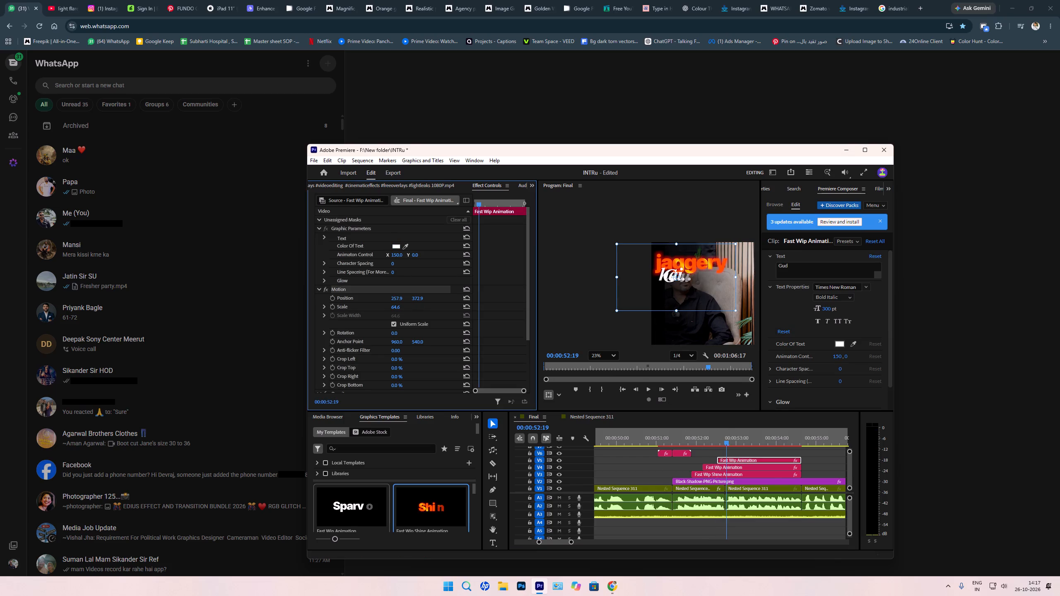
drag(439, 305, 440, 305)
Change the Gud title's font to Poppins and choose its font style.
click(816, 271)
click(824, 287)
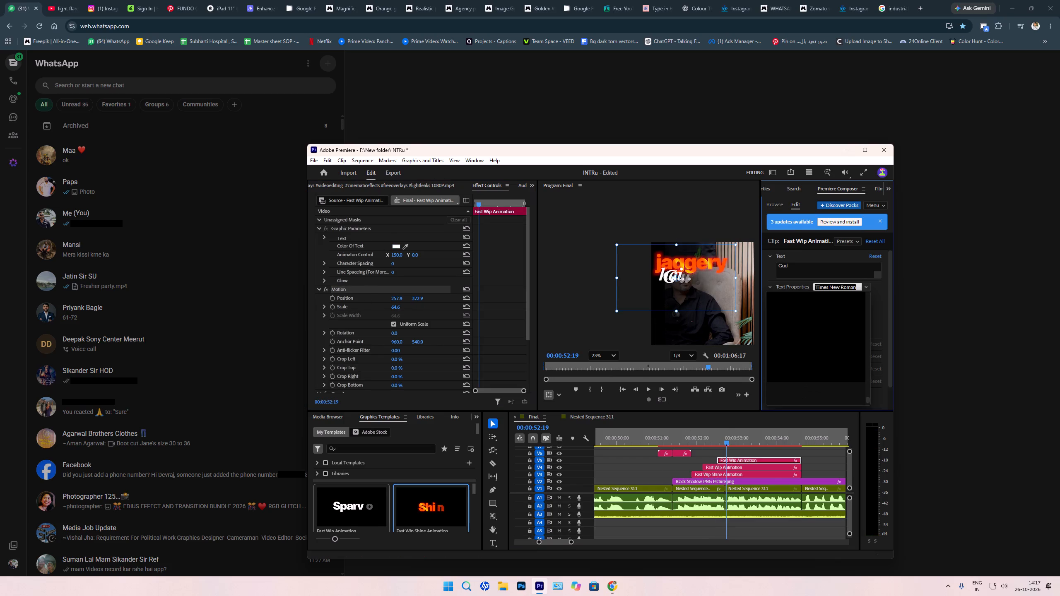
text(pop)
click(817, 293)
click(822, 296)
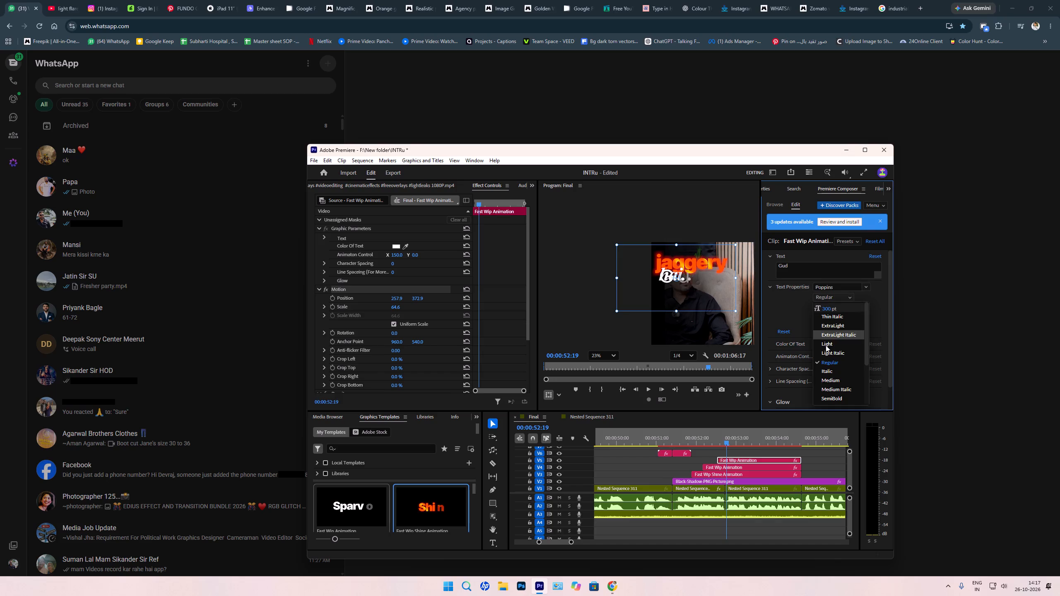
drag(831, 383, 832, 387)
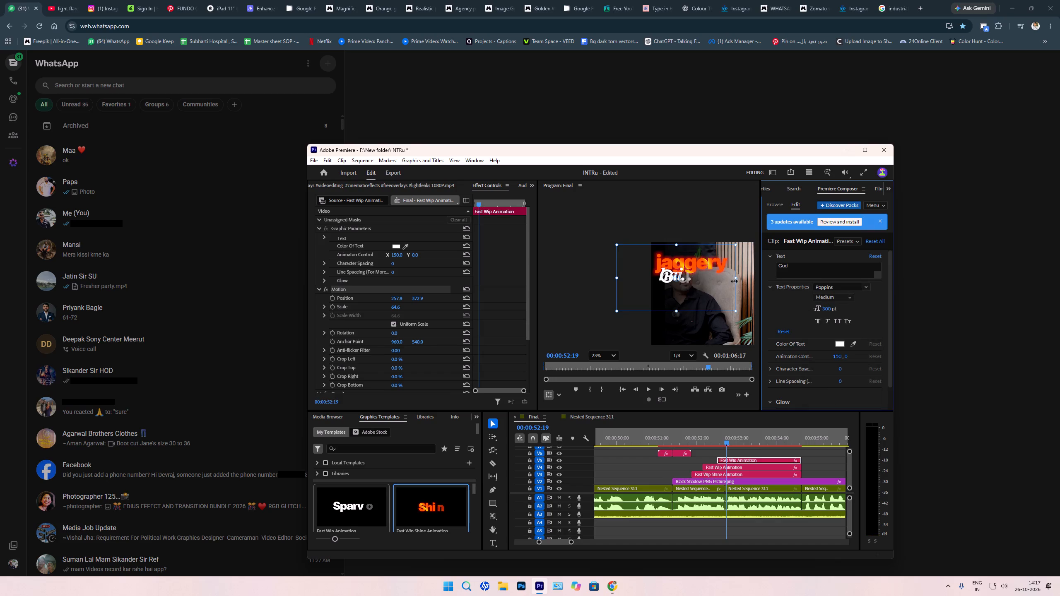
Enlarge the Gud title to a scale of about 121 and place it below "hai." at a position of about 418, 570.
drag(735, 281, 787, 281)
drag(701, 288, 704, 311)
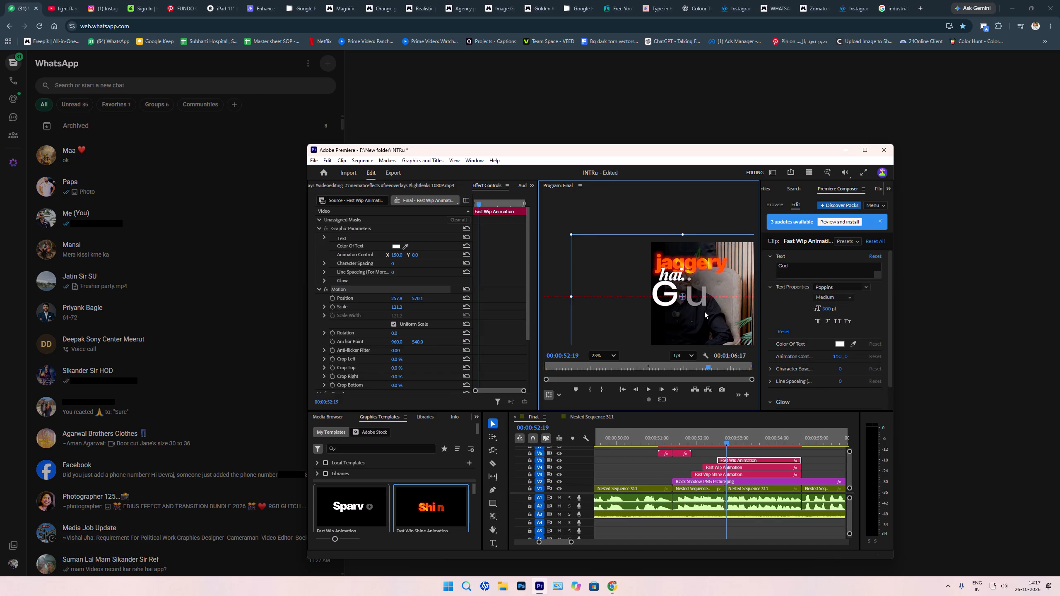
drag(704, 311, 704, 311)
key(Up)
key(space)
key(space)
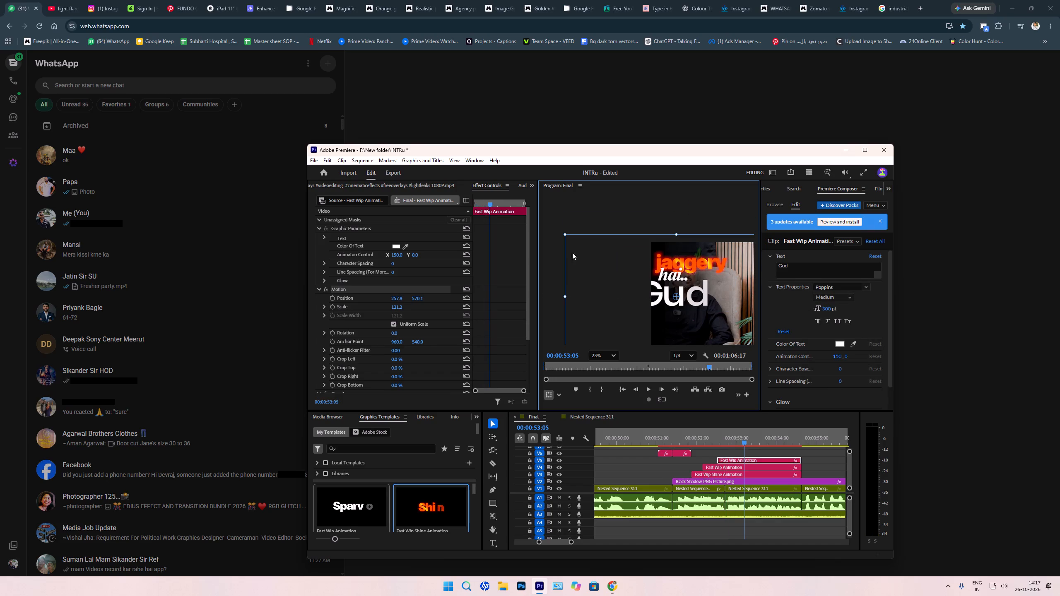
drag(396, 297, 458, 300)
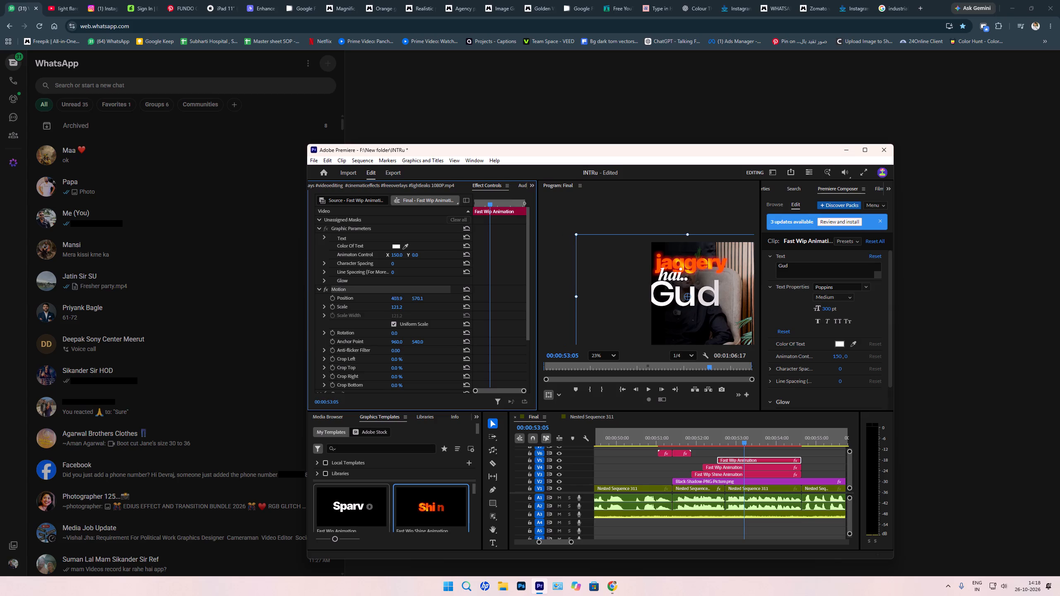
drag(458, 300, 464, 300)
Play back the Gud title's entrance from its start several times to check its timing against the speech.
key(Up)
key(Up)
key(Up)
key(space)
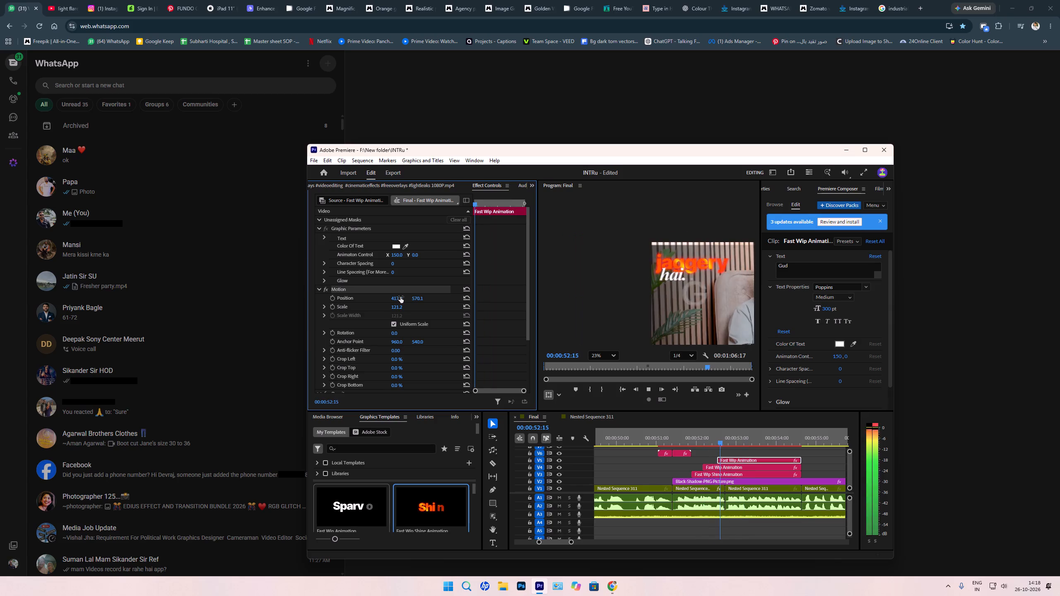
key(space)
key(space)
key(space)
key(Up)
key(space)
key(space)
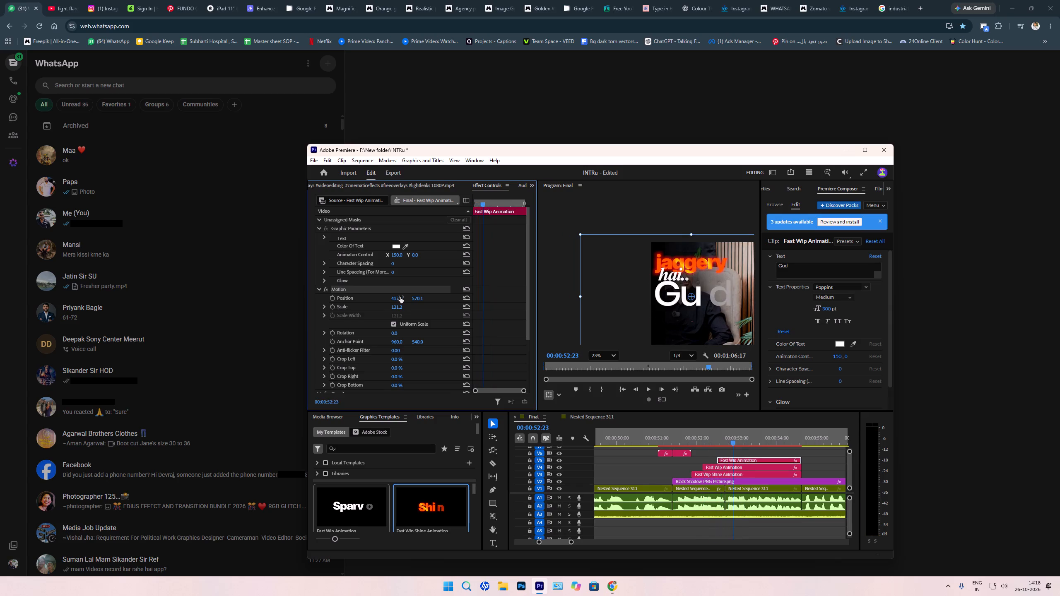
key(Up)
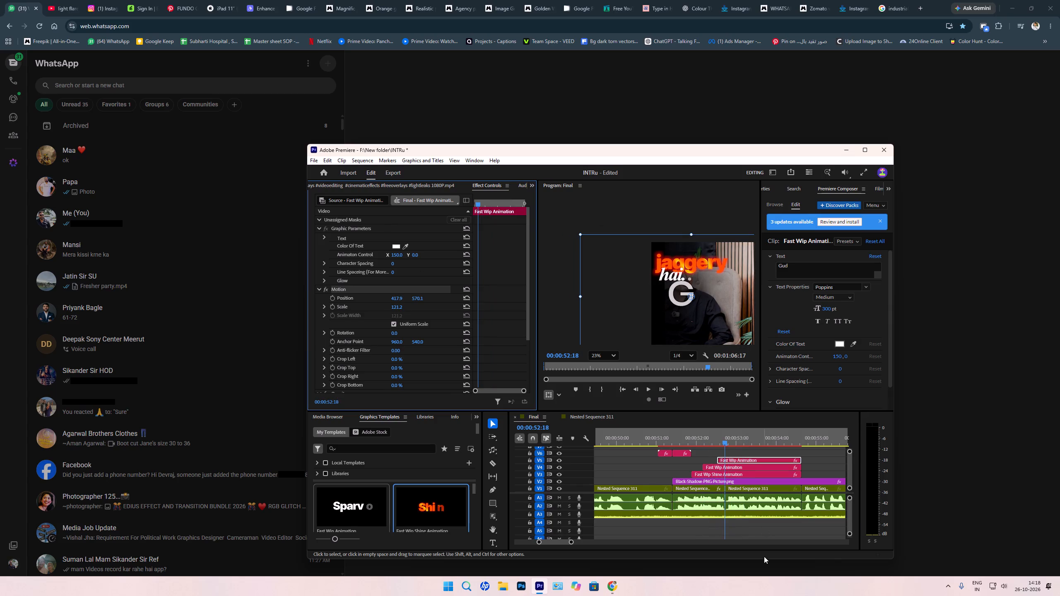
Open the nested sequence beneath the Gud title, review its Host and Master camera shots around 00:09:25:00 to 00:11:36:03, and return to Final.
double_click(742, 490)
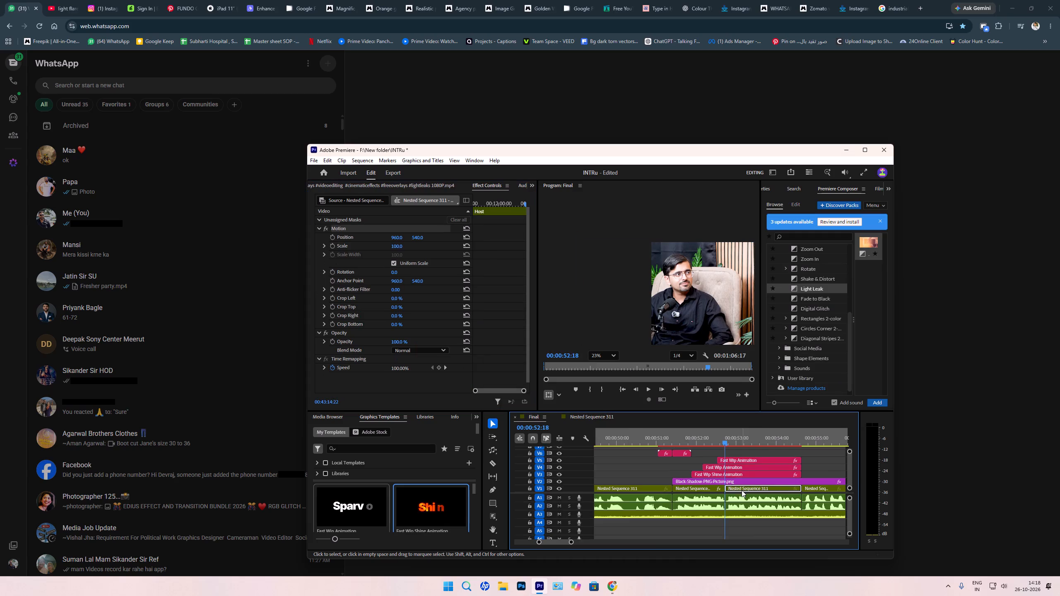
drag(708, 439, 714, 445)
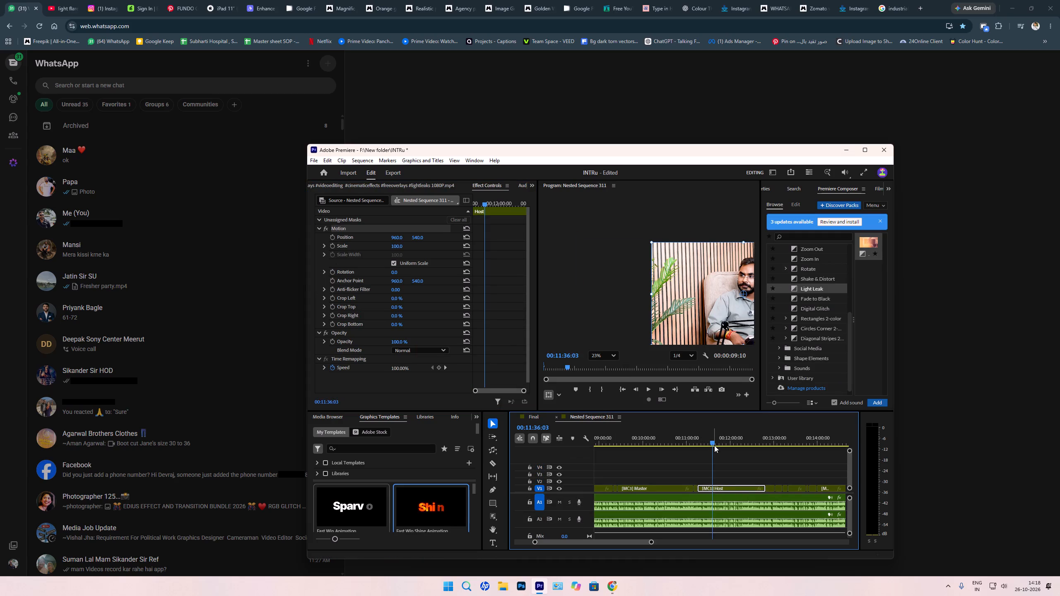
drag(692, 446, 652, 439)
click(652, 439)
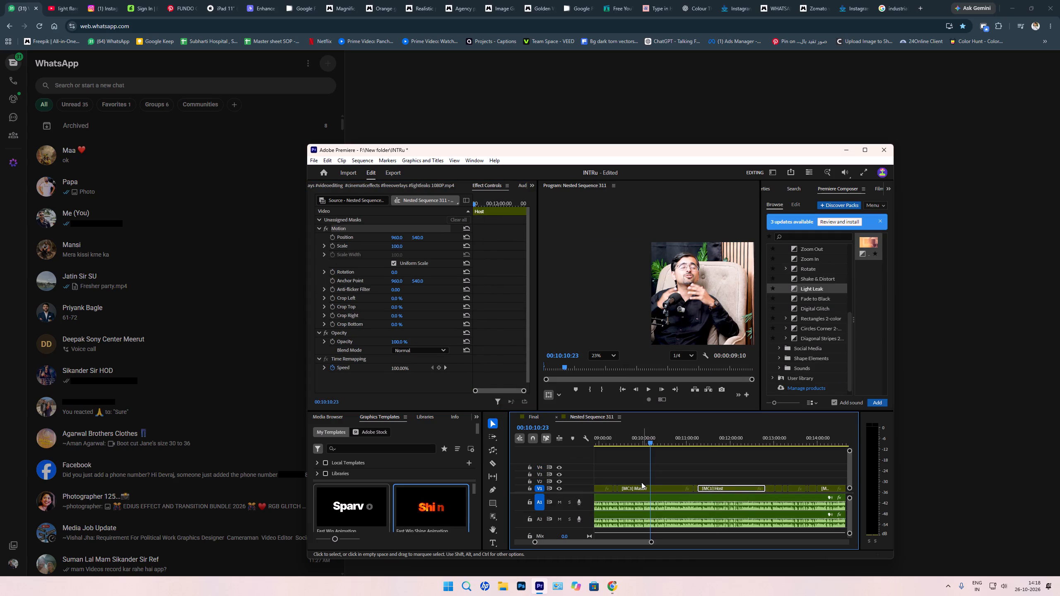
click(642, 487)
key(Up)
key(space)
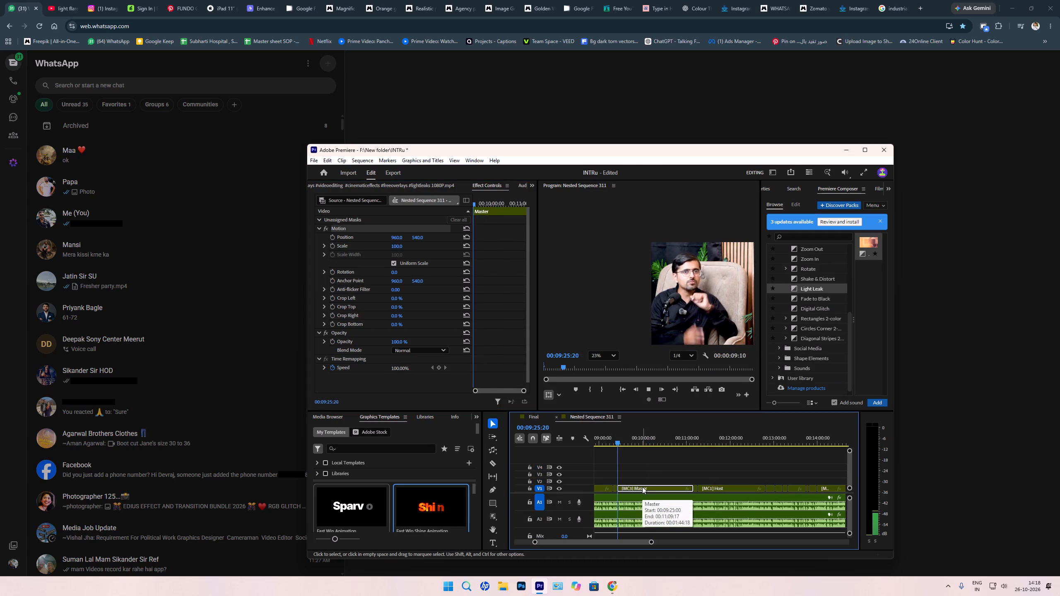
key(Up)
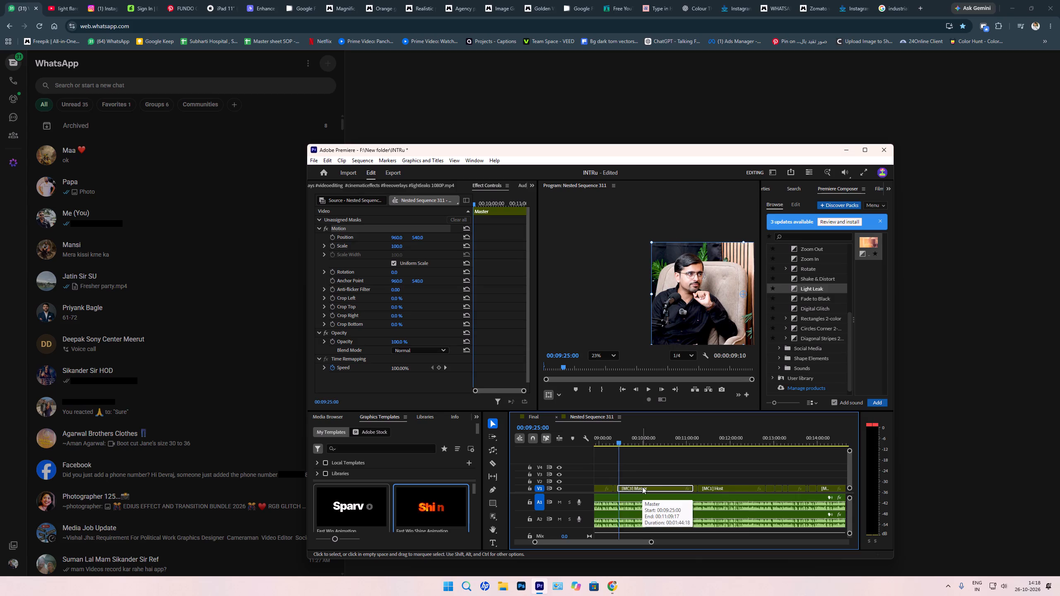
scroll(642, 487, up, 2)
click(533, 416)
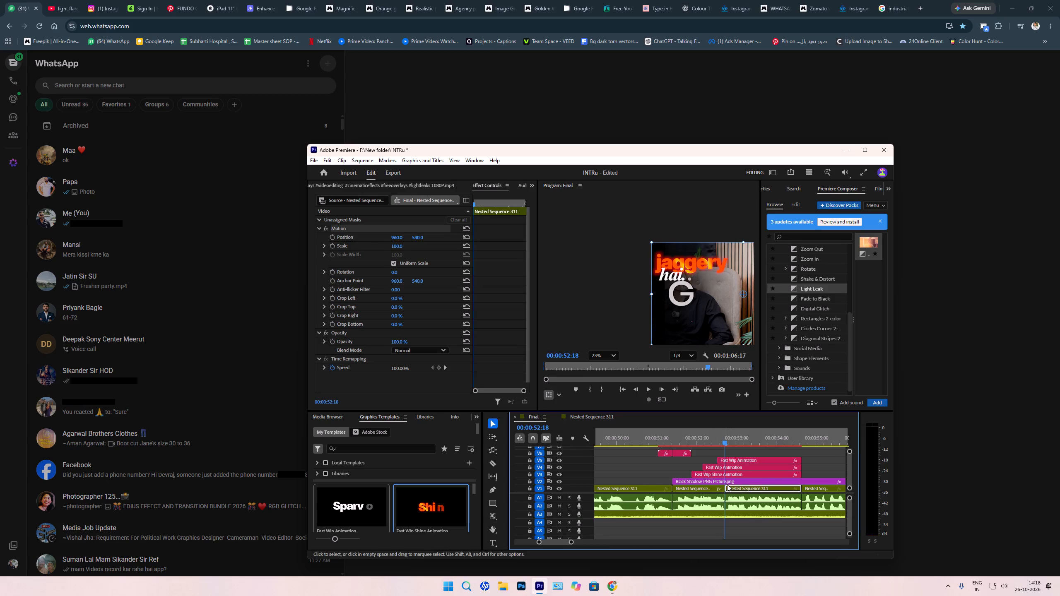
Reopen the nested sequence beneath the Gud title and look along its timeline for the shot at 00:43:14:22.
double_click(739, 490)
middle_drag(609, 294, 665, 315)
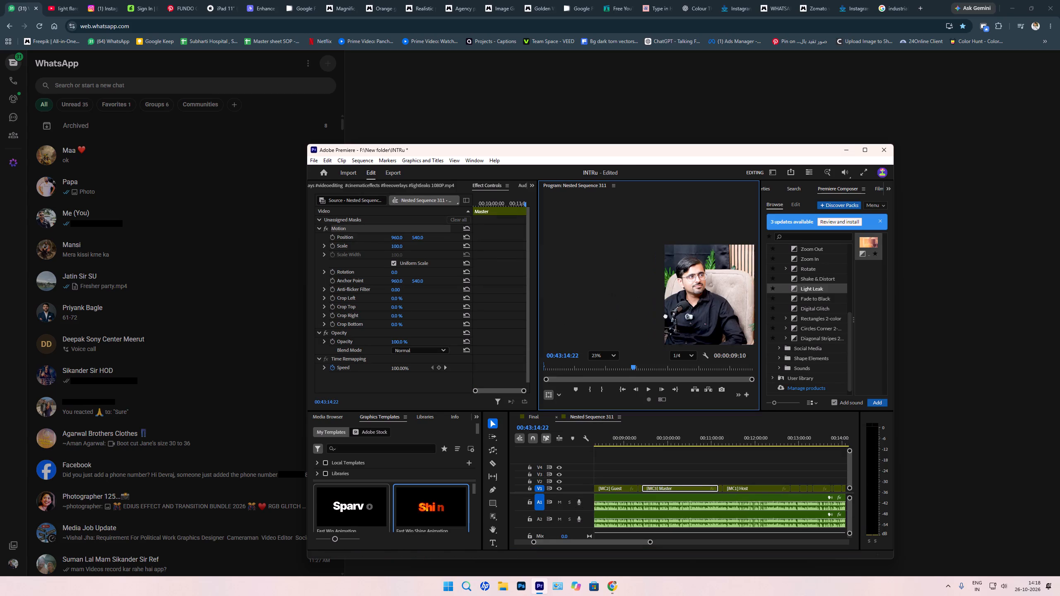
middle_drag(665, 315, 694, 347)
scroll(692, 336, down, 10)
scroll(768, 541, down, 15)
scroll(714, 512, up, 1)
scroll(714, 512, down, 2)
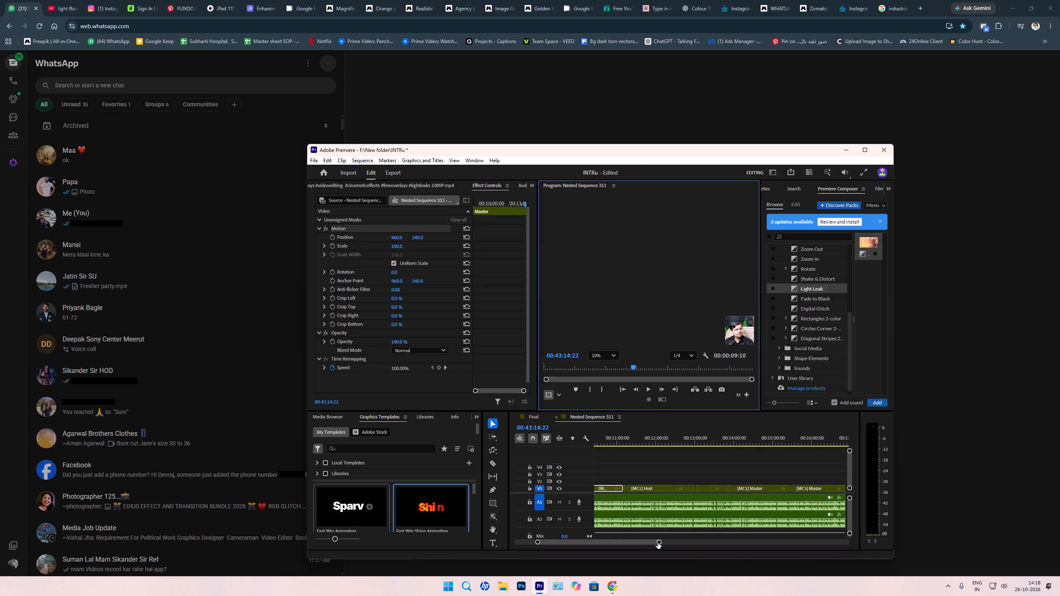
Switch the Master multicam clip at 00:43:14:22 in Nested Sequence 311 to camera 1 and return to the Final sequence.
drag(658, 543, 605, 539)
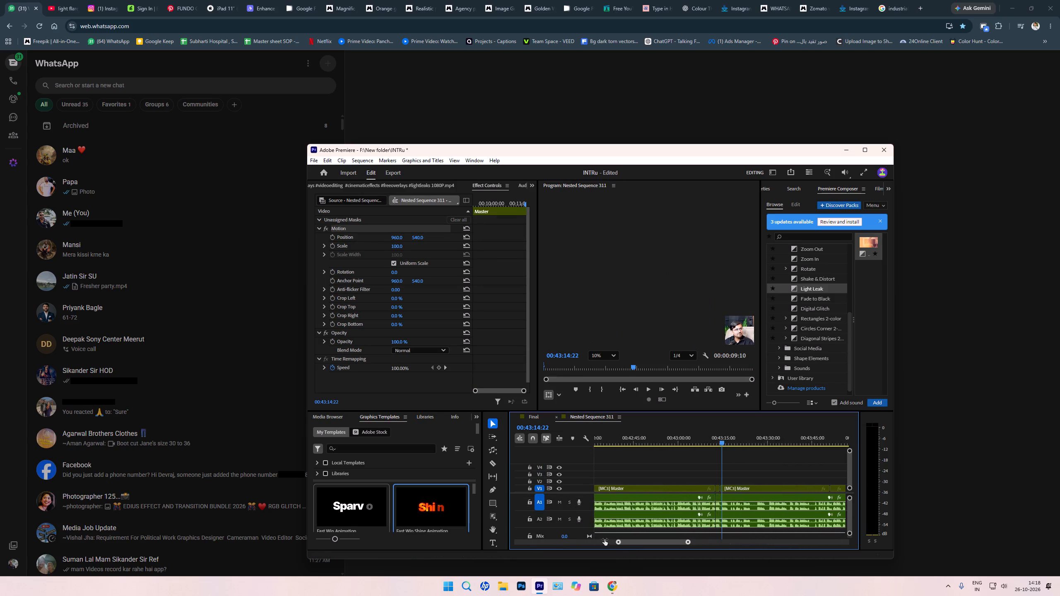
drag(605, 539, 569, 539)
click(719, 488)
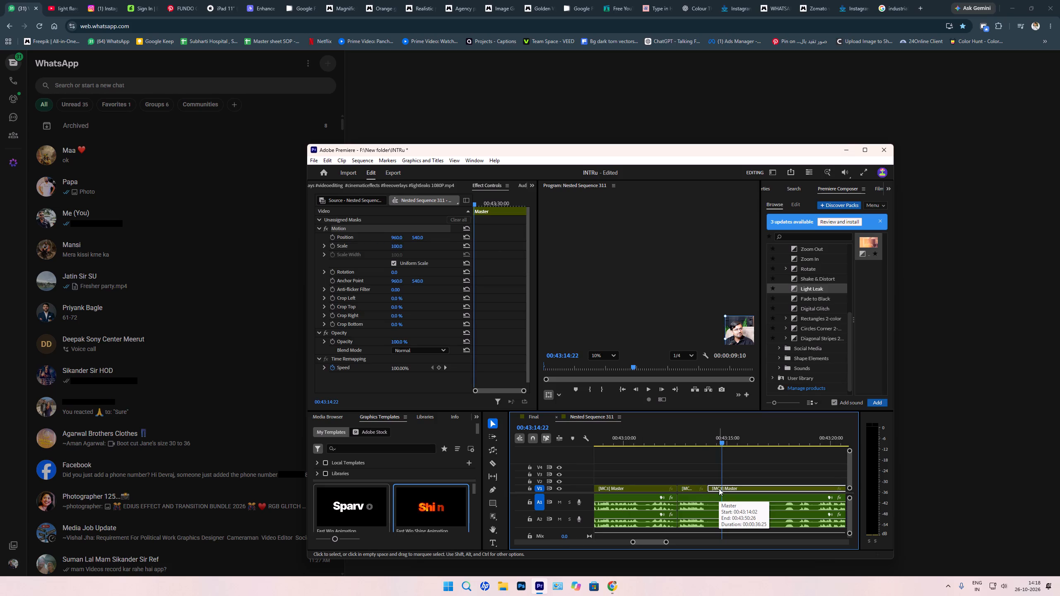
key(1)
click(536, 416)
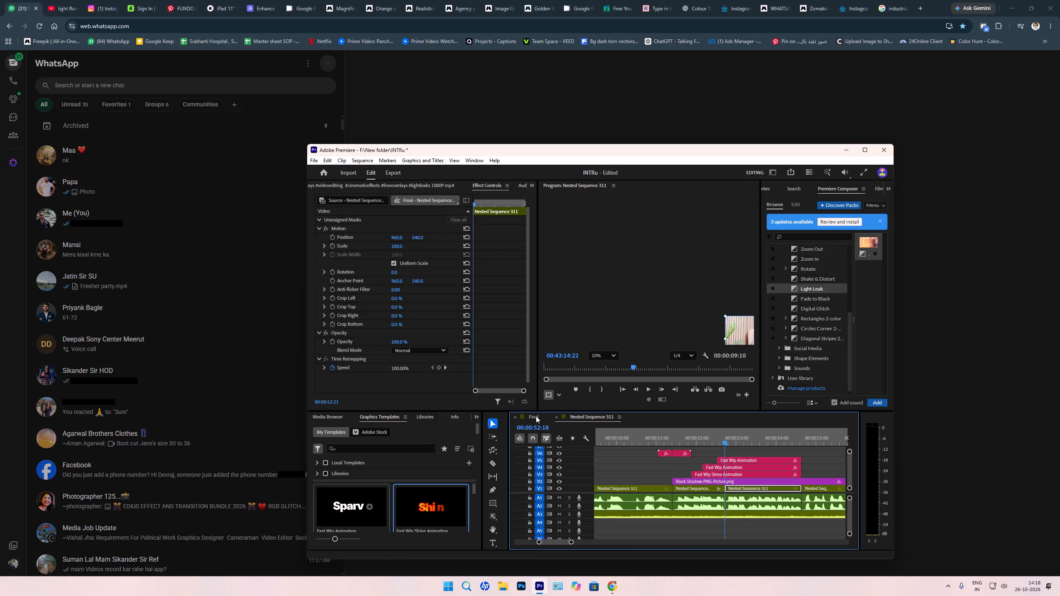
Play back the stretch of Final around the cut at 00:00:52:18 and examine the speaker's framing with the titles.
key(space)
key(Up)
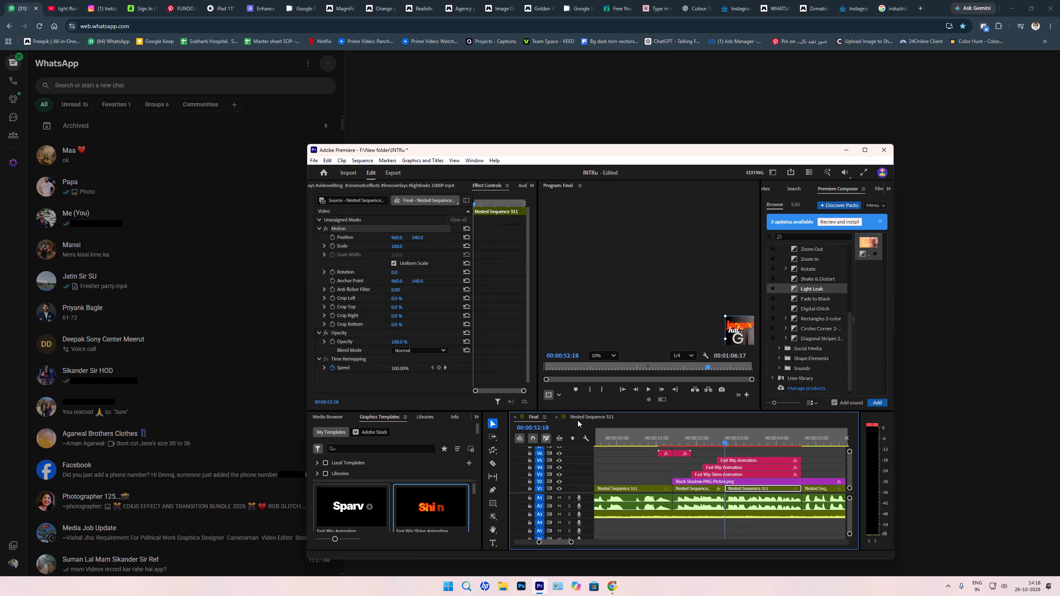
key(space)
key(space)
key(Up)
key(Up)
key(Up)
key(Up)
key(space)
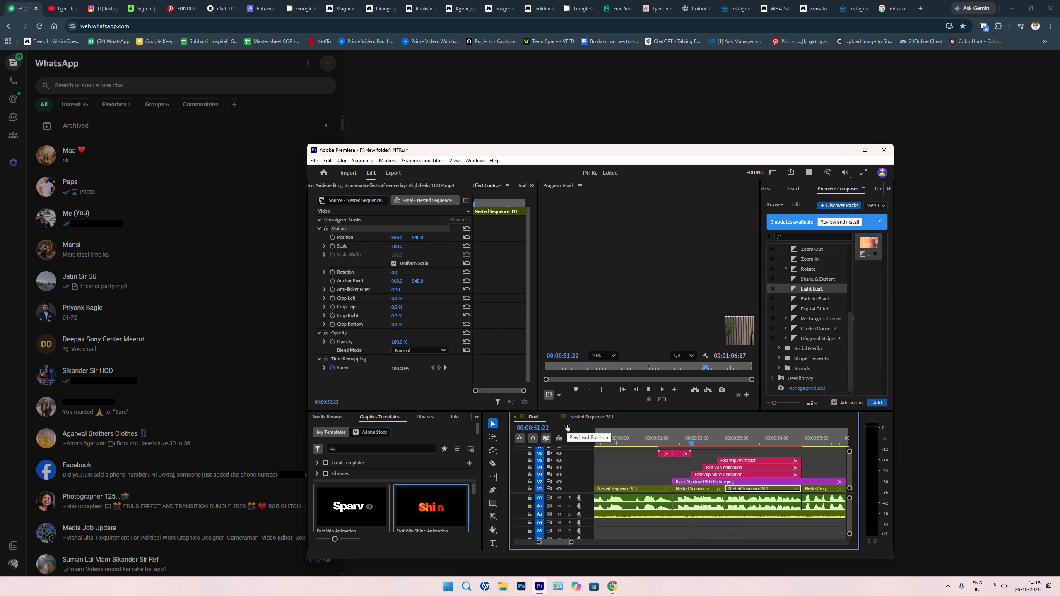
key(space)
middle_drag(692, 317, 662, 286)
scroll(734, 305, up, 9)
key(space)
key(space)
key(Up)
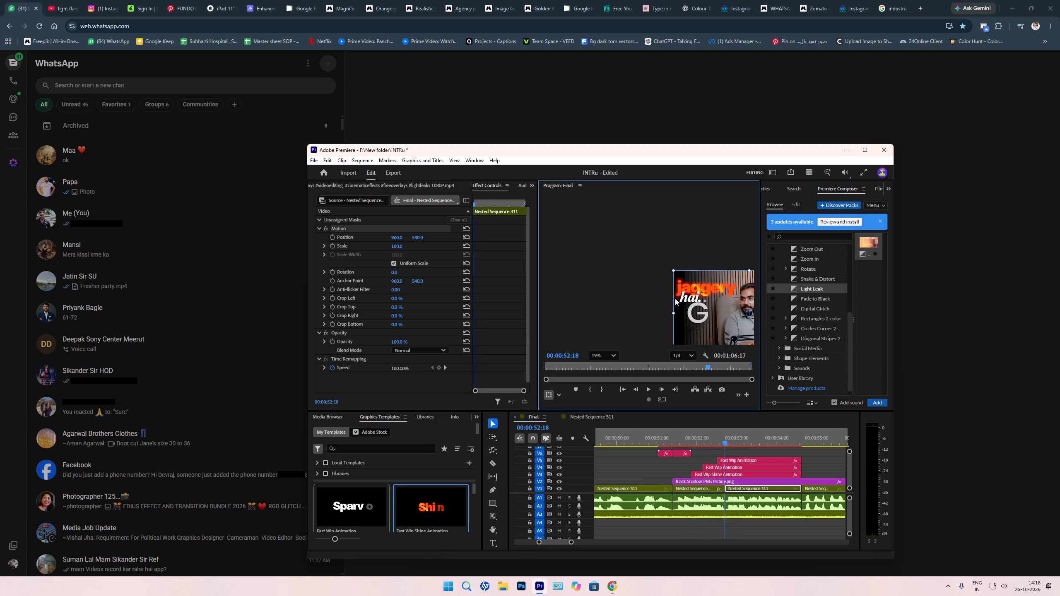
Copy the Motion settings of the V1 clip before 00:00:52:18 onto the clip after it, and check the framing across the cut.
click(698, 489)
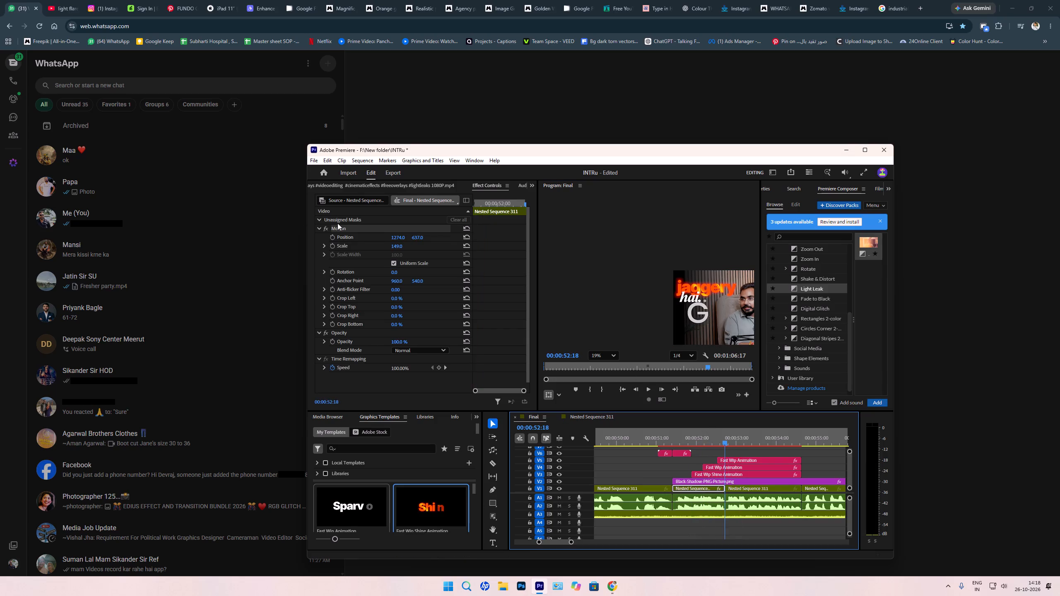
drag(337, 223, 340, 228)
click(340, 228)
key(ctrl+c)
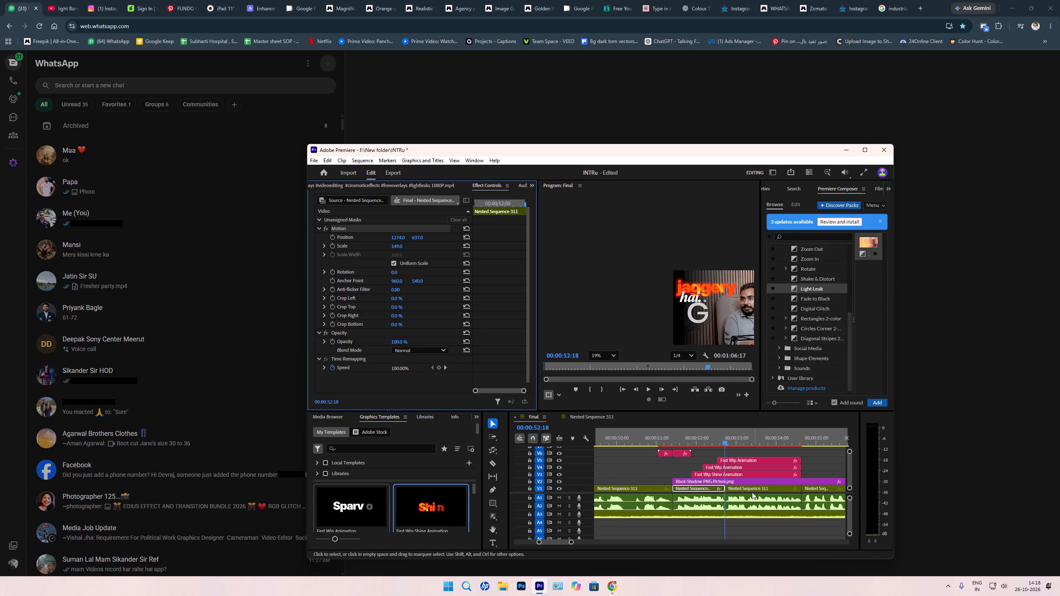
click(743, 486)
key(ctrl+v)
key(space)
key(space)
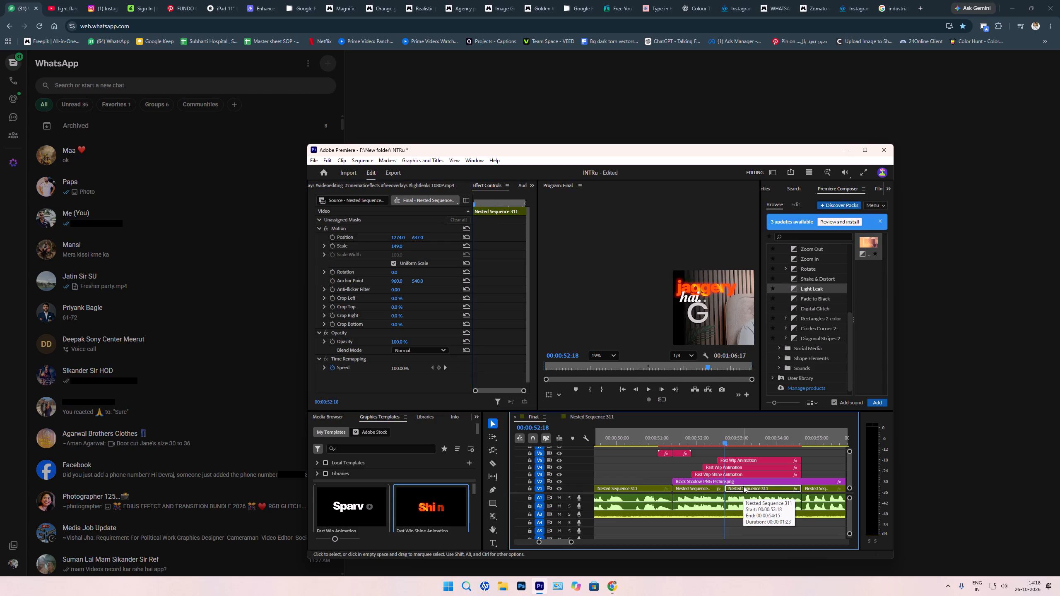
scroll(652, 271, down, 4)
key(Up)
drag(701, 438, 706, 438)
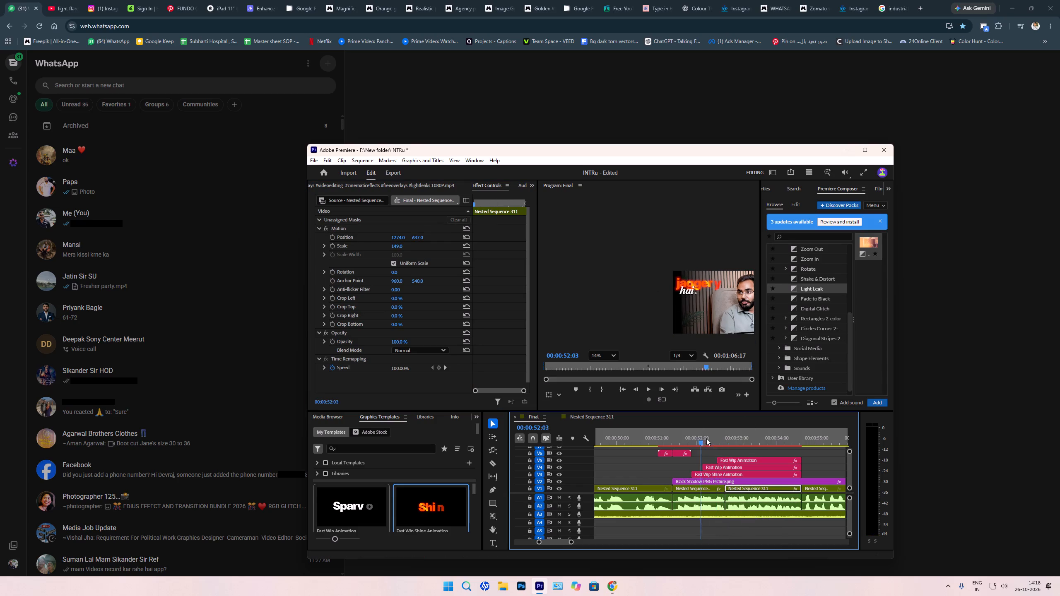
drag(706, 438, 730, 446)
key(Up)
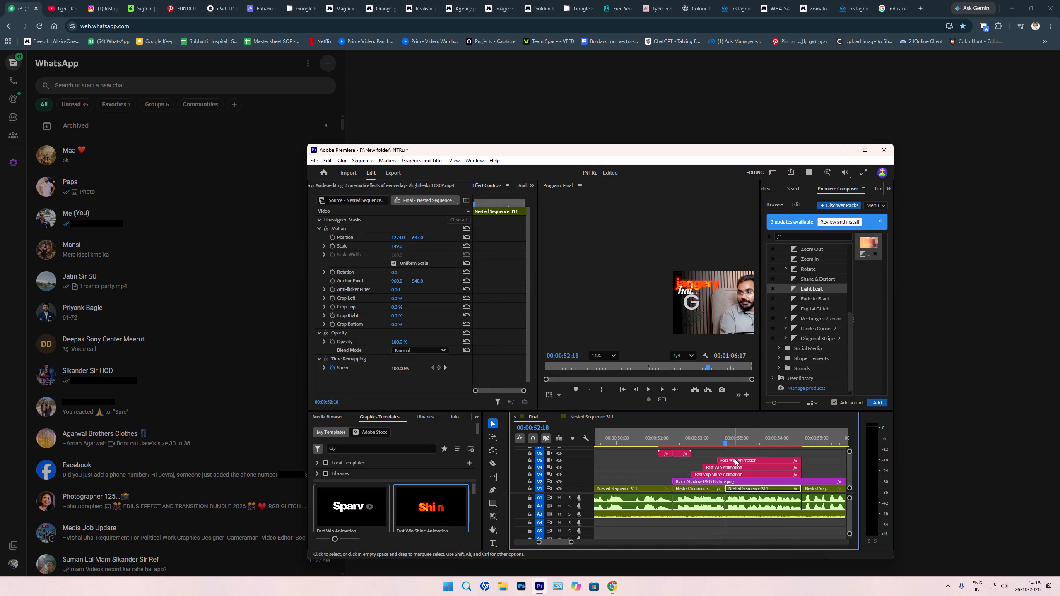
Scale the Gud title on V5 down to about 78 and place it beneath "hai." at about 258, 540.
click(735, 459)
middle_drag(693, 316, 701, 290)
scroll(703, 289, up, 11)
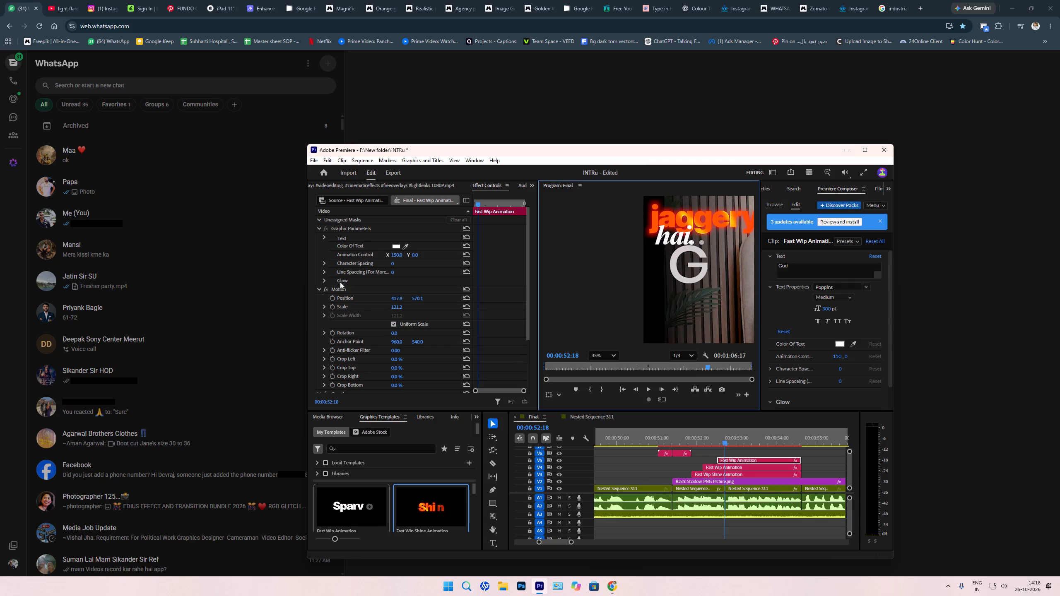
click(340, 288)
drag(744, 253, 714, 265)
key(space)
key(space)
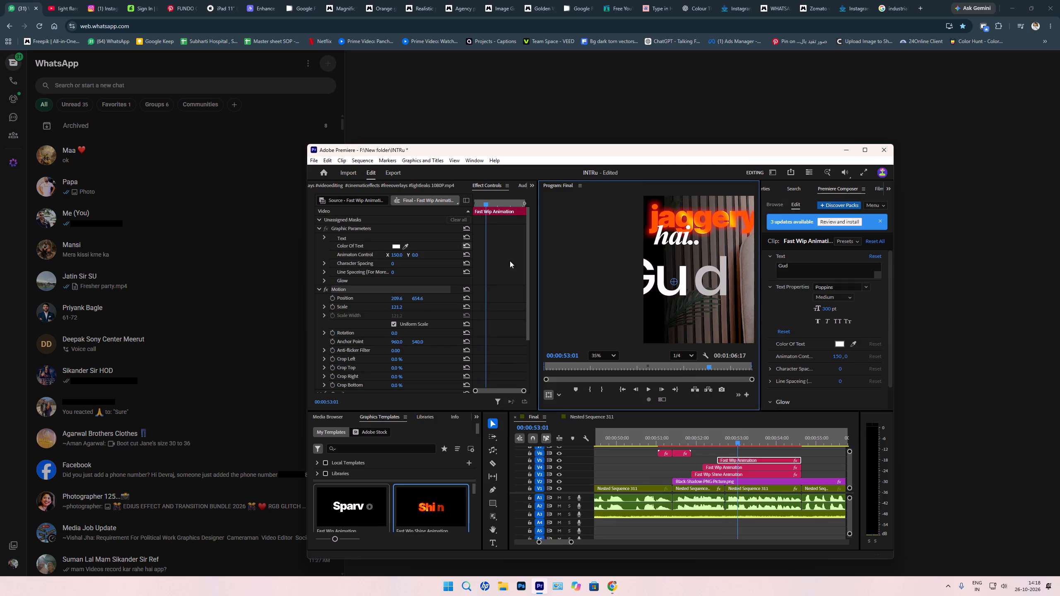
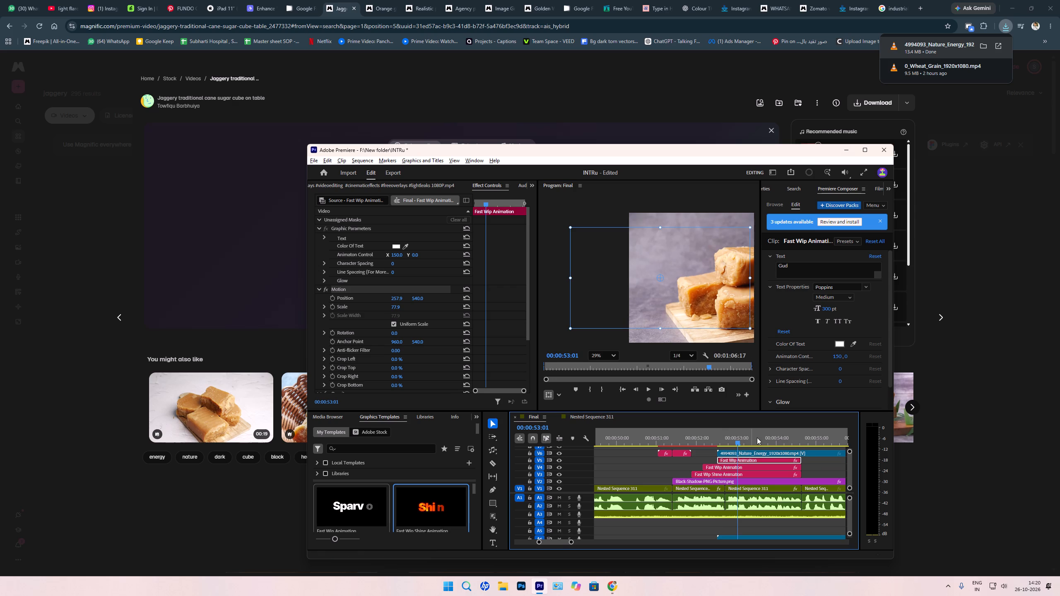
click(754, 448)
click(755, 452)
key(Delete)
Return to Chrome, close the video preview and set the jaggery search filter back to all images.
key(alt+Tab)
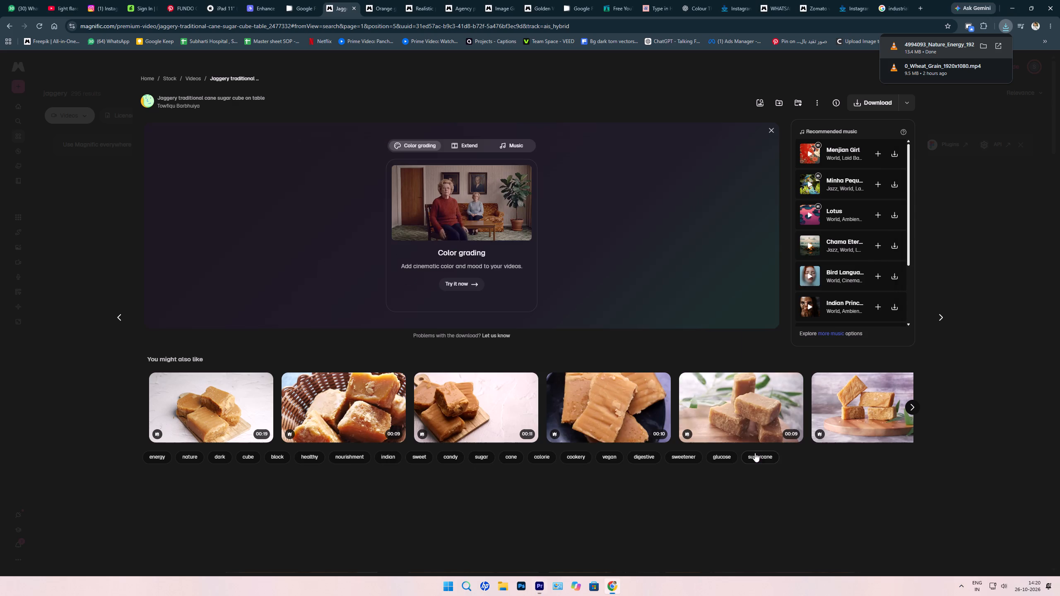
click(0, 102)
click(77, 115)
click(87, 127)
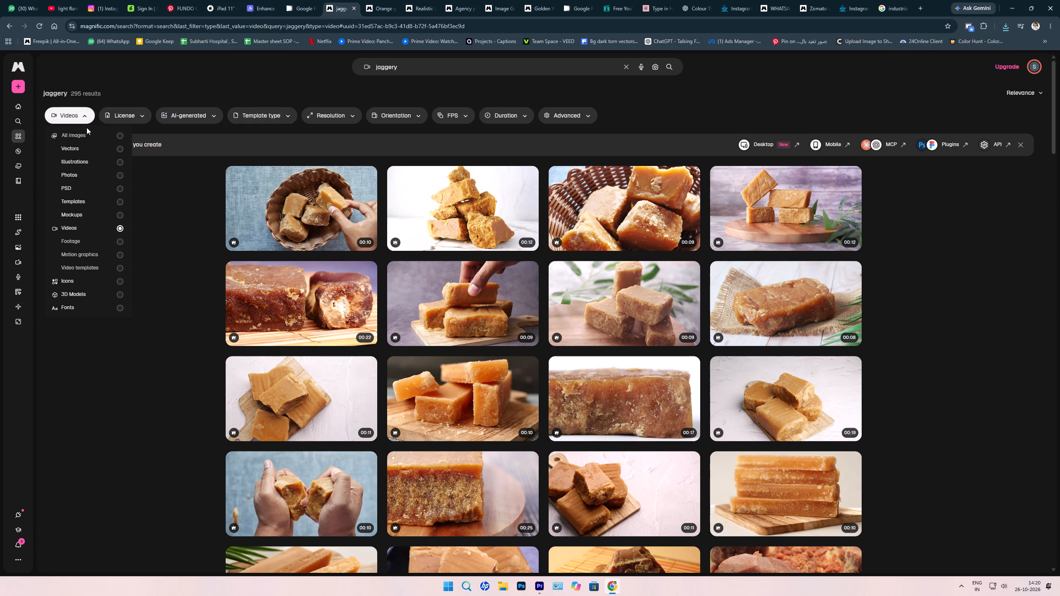
click(87, 131)
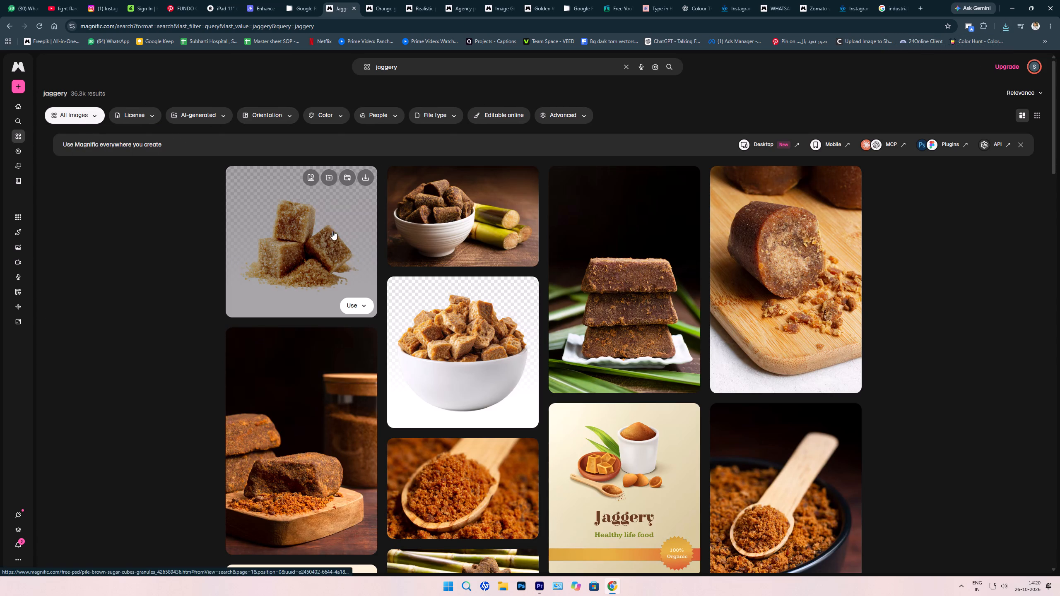
Open the transparent-background pile of brown sugar cubes image from the jaggery results and show its download file types.
scroll(334, 251, down, 11)
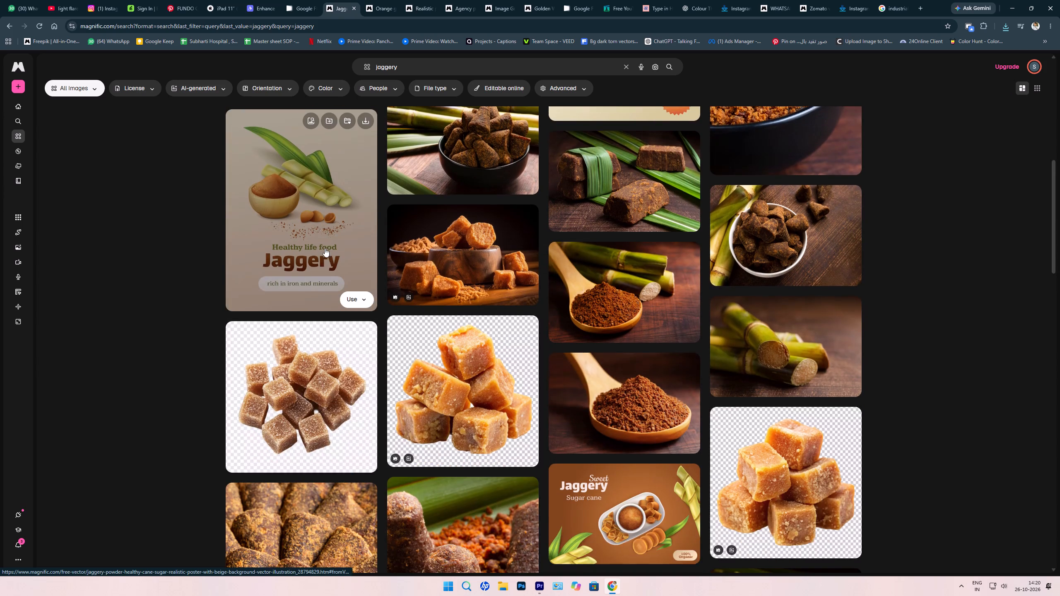
scroll(325, 246, down, 2)
click(253, 338)
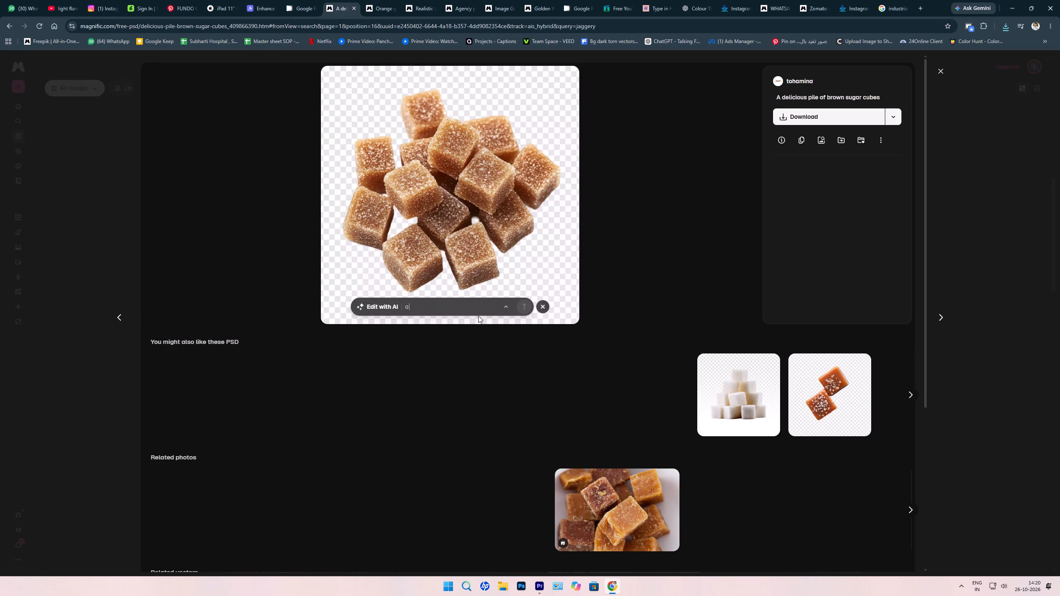
click(896, 123)
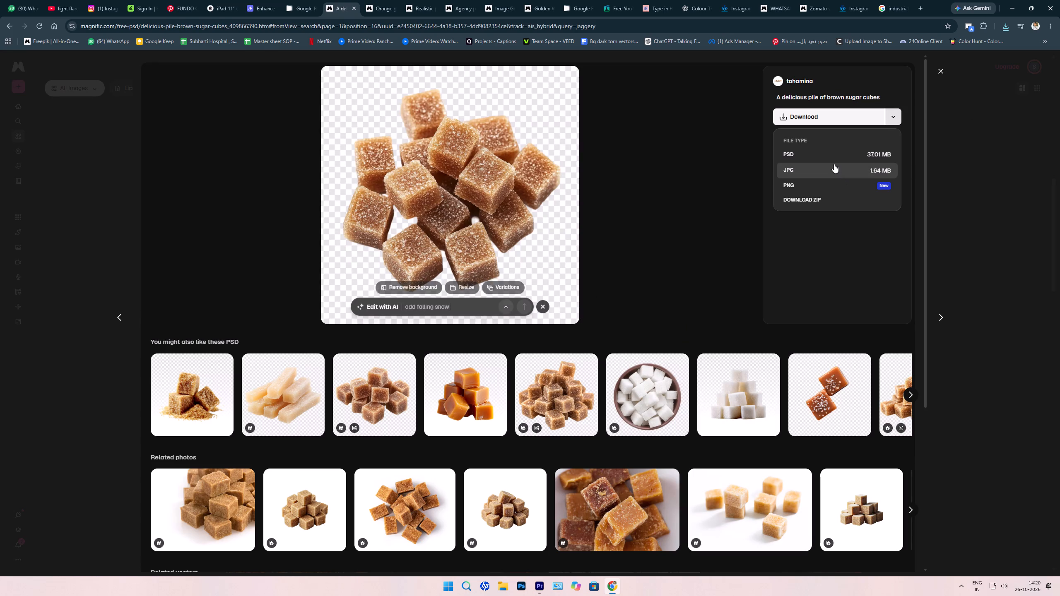
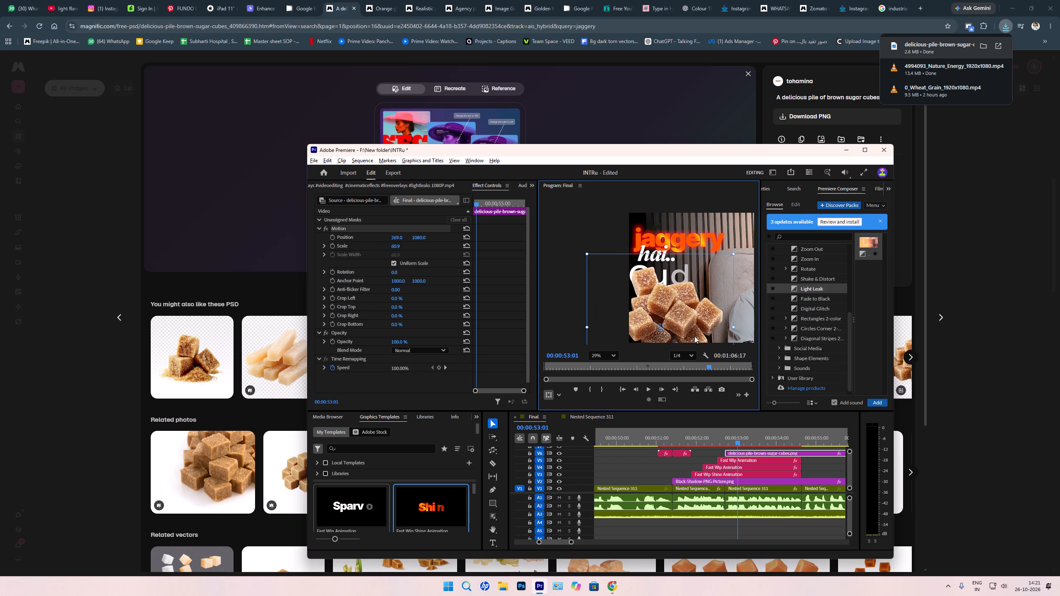
Lower the brown sugar cubes image in the frame to position 249.0, 1149.2.
drag(694, 336, 691, 345)
click(599, 244)
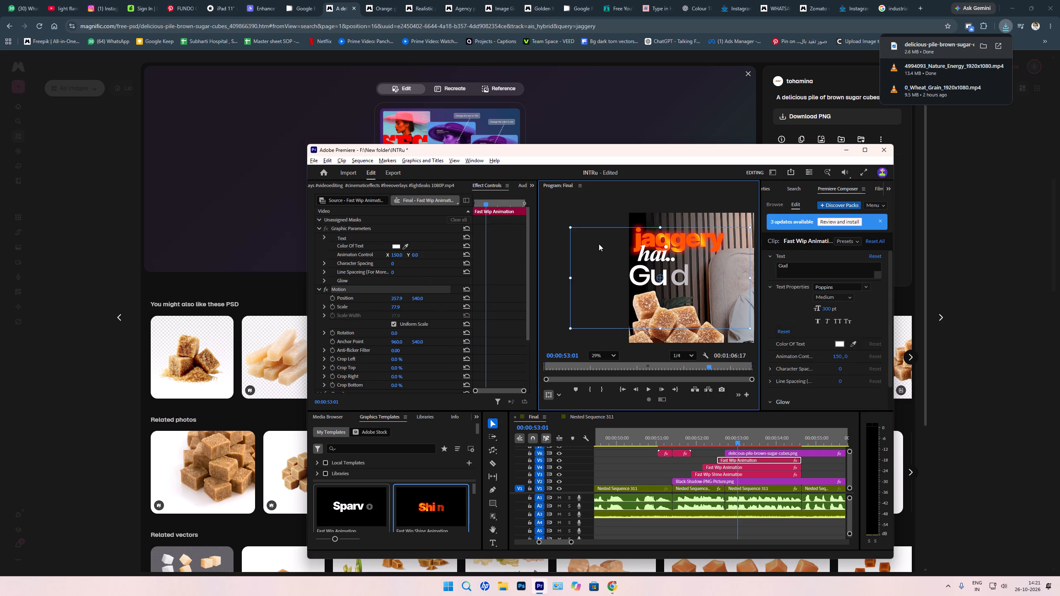
Shift the brown sugar cubes clip on V6 earlier to start with the hai.. title at 00:00:52:04, and play back the timing.
key(Up)
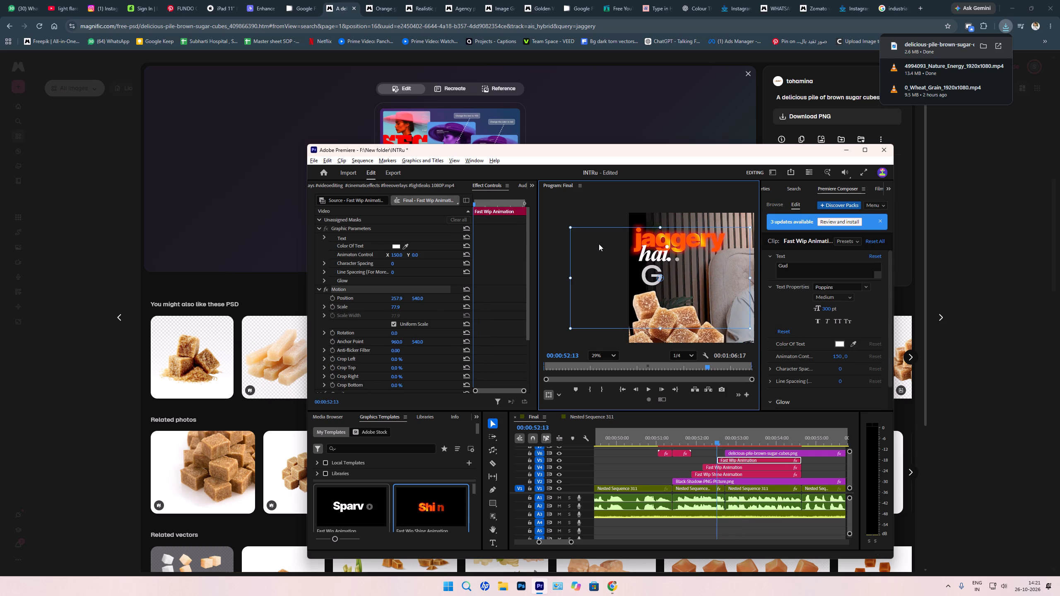
key(Up)
key(Up)
key(Up)
key(Up)
key(space)
key(space)
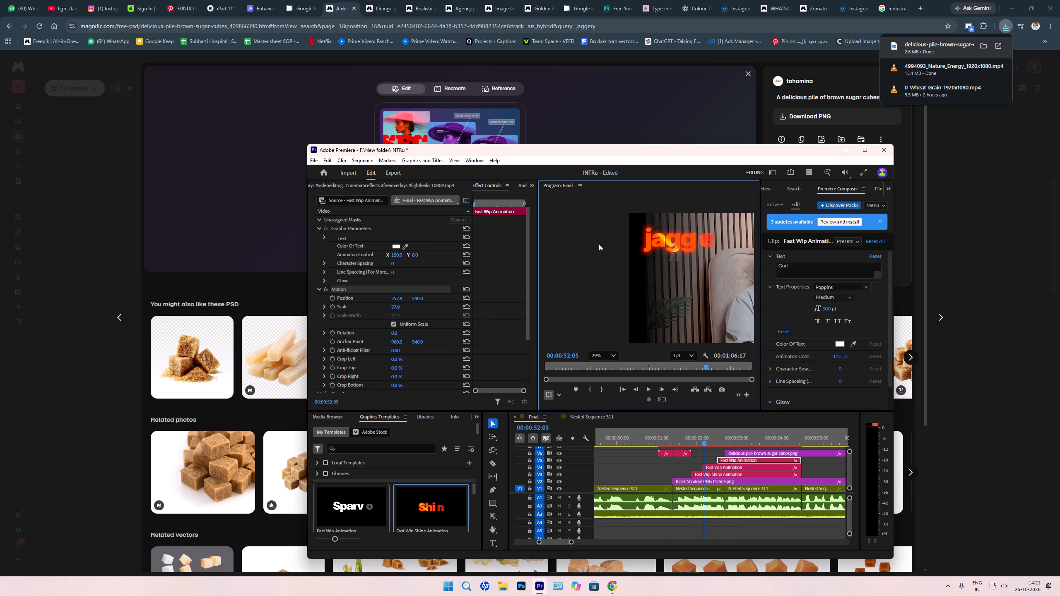
drag(744, 452, 720, 453)
key(Up)
key(Up)
key(space)
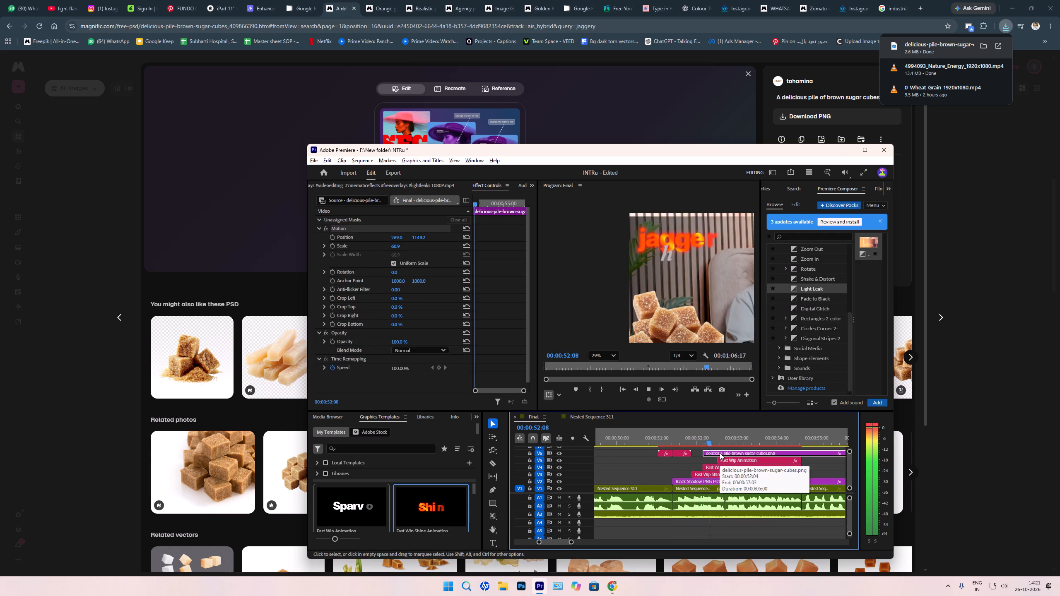
key(space)
key(space)
key(space)
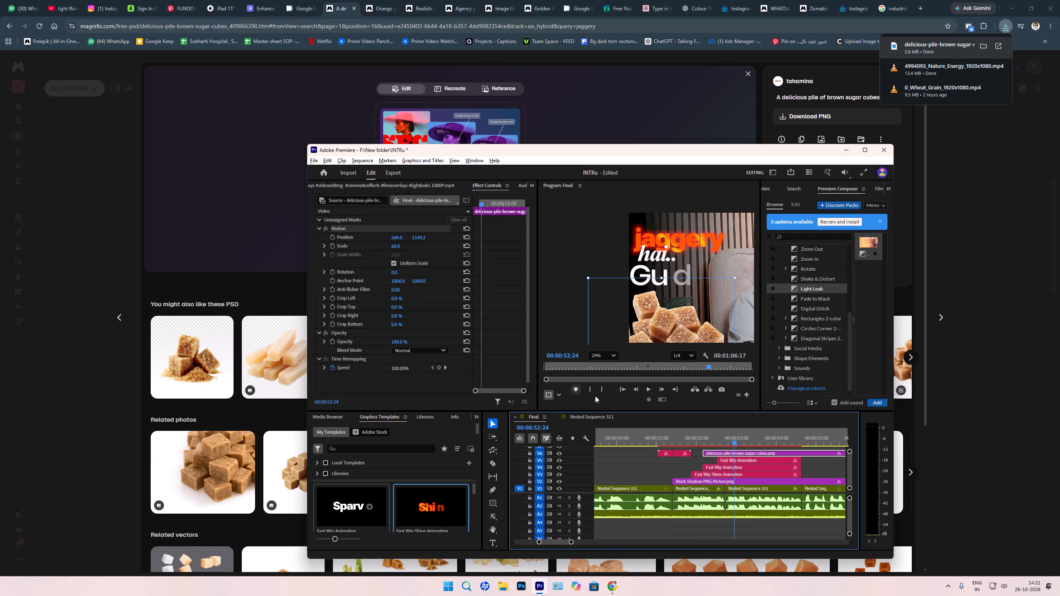
key(Up)
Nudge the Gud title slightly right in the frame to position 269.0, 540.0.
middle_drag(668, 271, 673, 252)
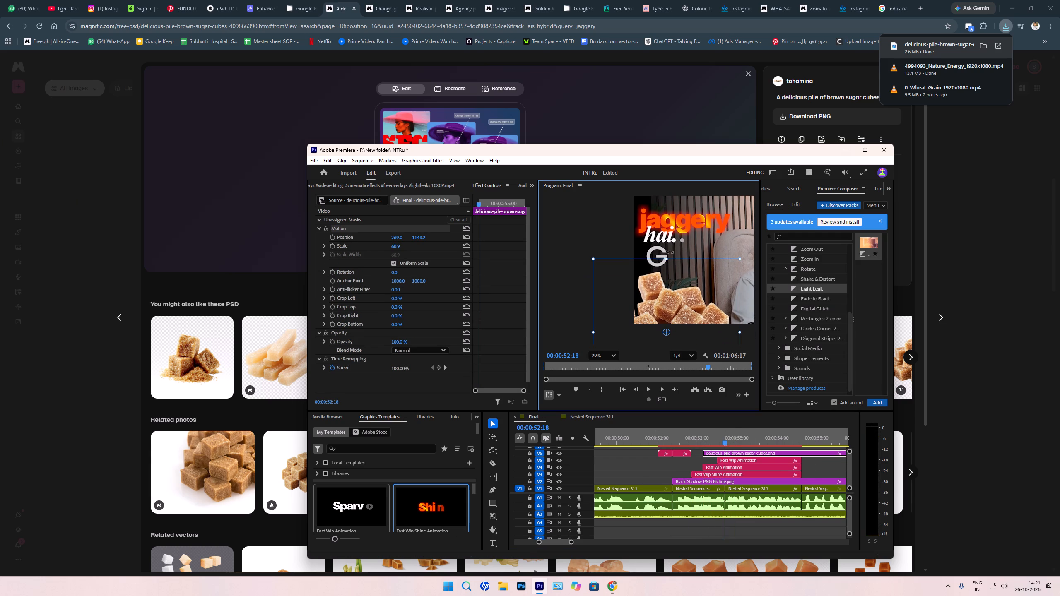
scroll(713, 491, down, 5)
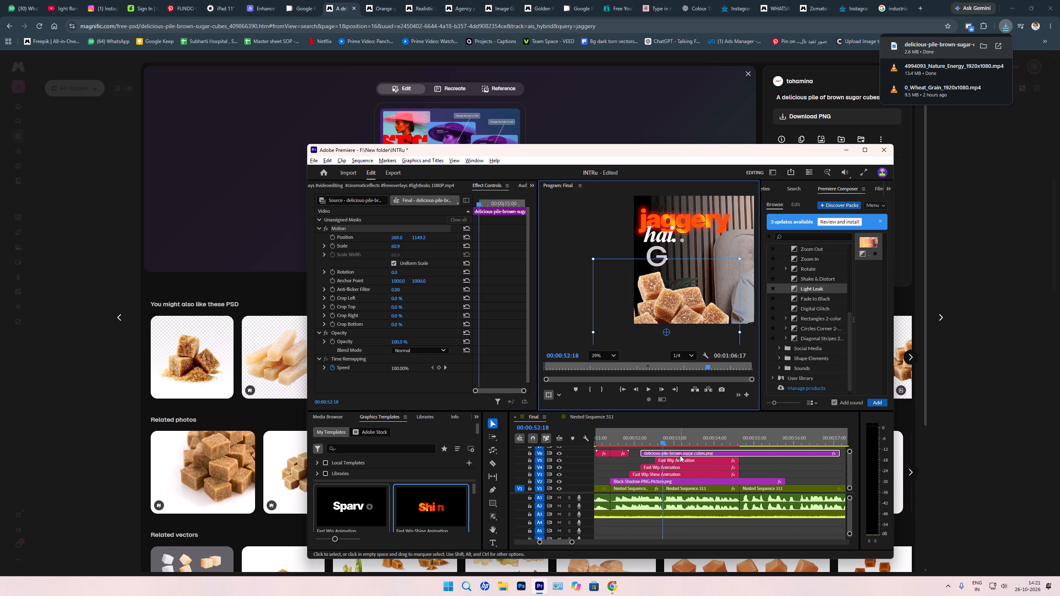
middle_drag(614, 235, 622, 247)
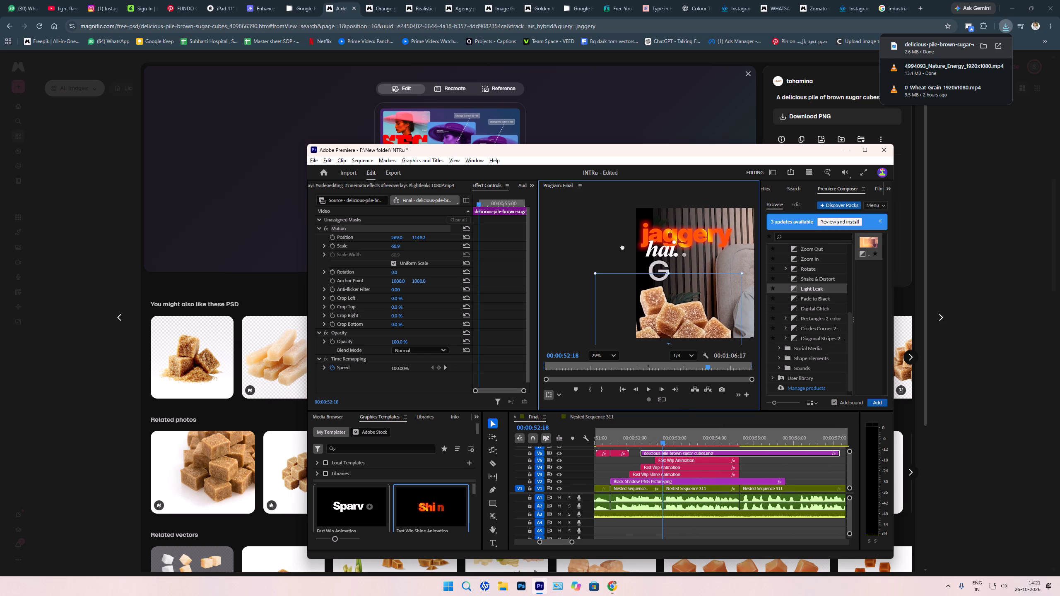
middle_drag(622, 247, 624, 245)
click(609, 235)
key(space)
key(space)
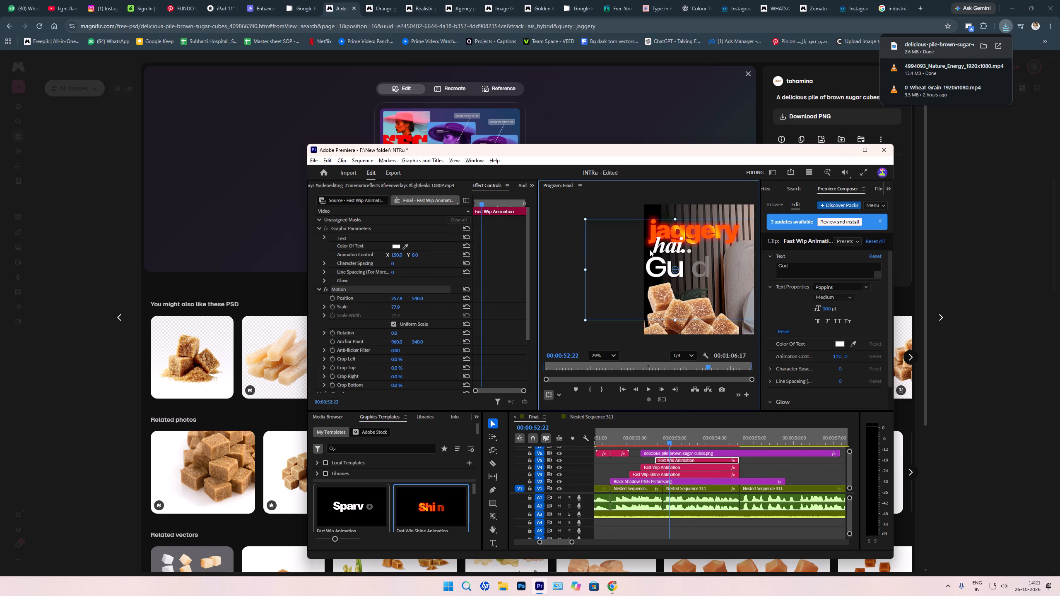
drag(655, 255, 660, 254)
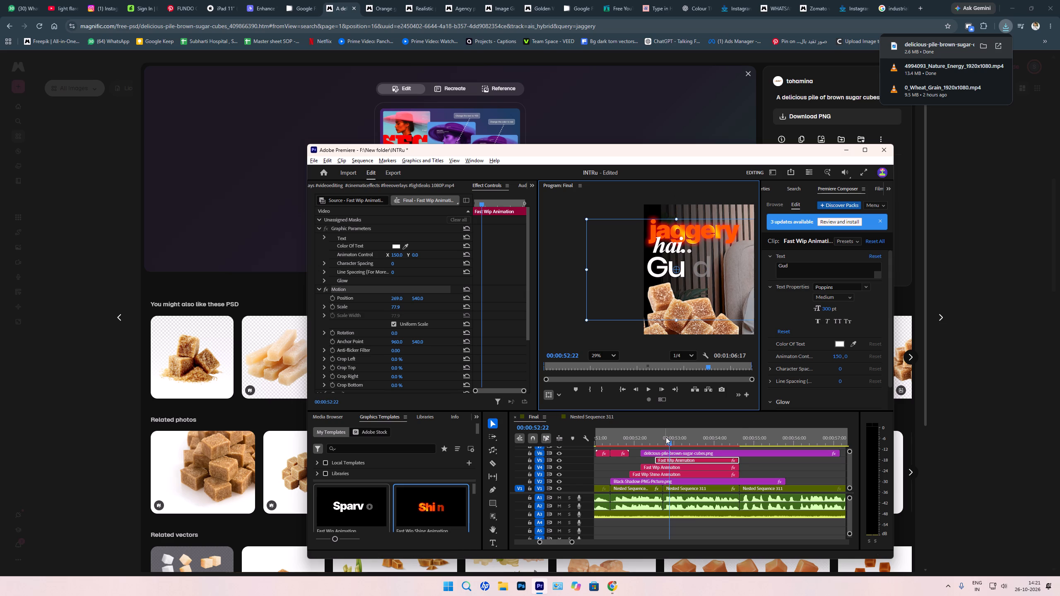
Add another Fast Wip Animation title on V7 in the Final sequence, starting at 00:00:52:18.
key(Up)
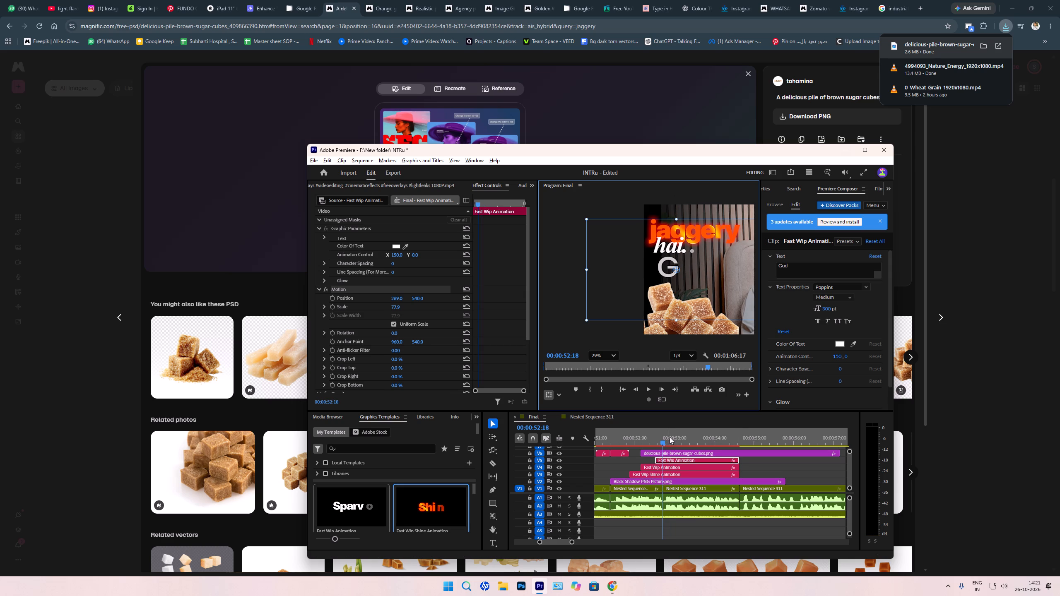
scroll(385, 506, down, 4)
drag(354, 504, 672, 447)
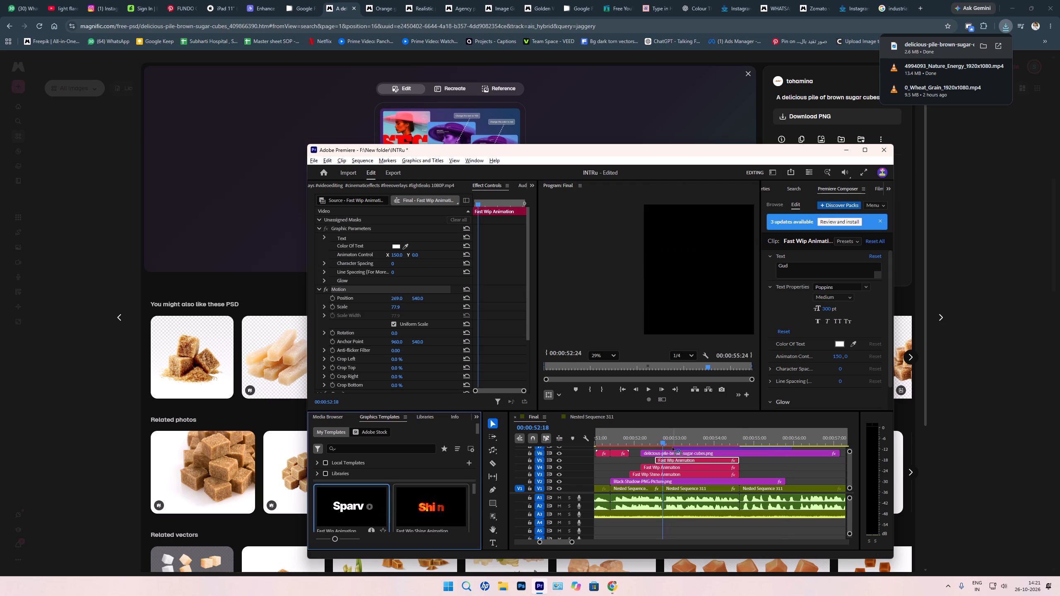
drag(672, 447, 664, 447)
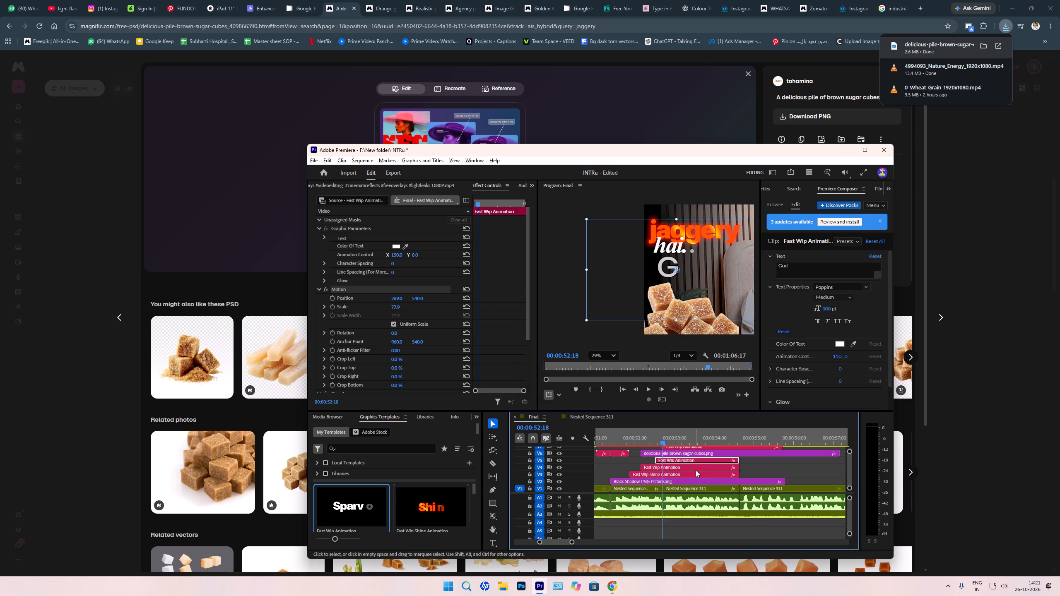
Trim the sugar cubes image, the new V7 title and the black shadow clip to end together with the Gud title.
key(grave)
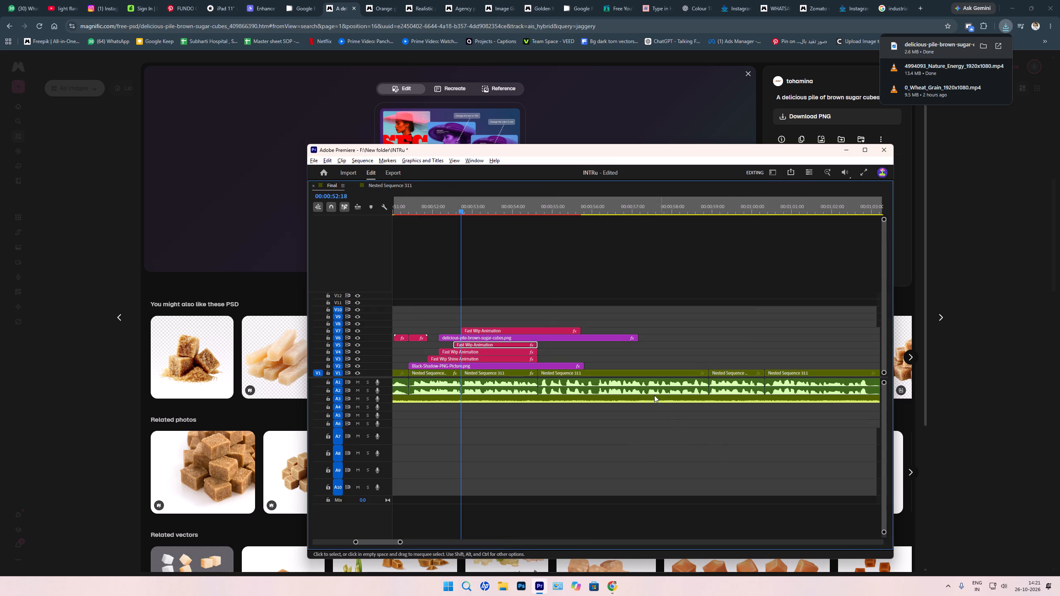
drag(641, 339, 585, 344)
click(579, 329)
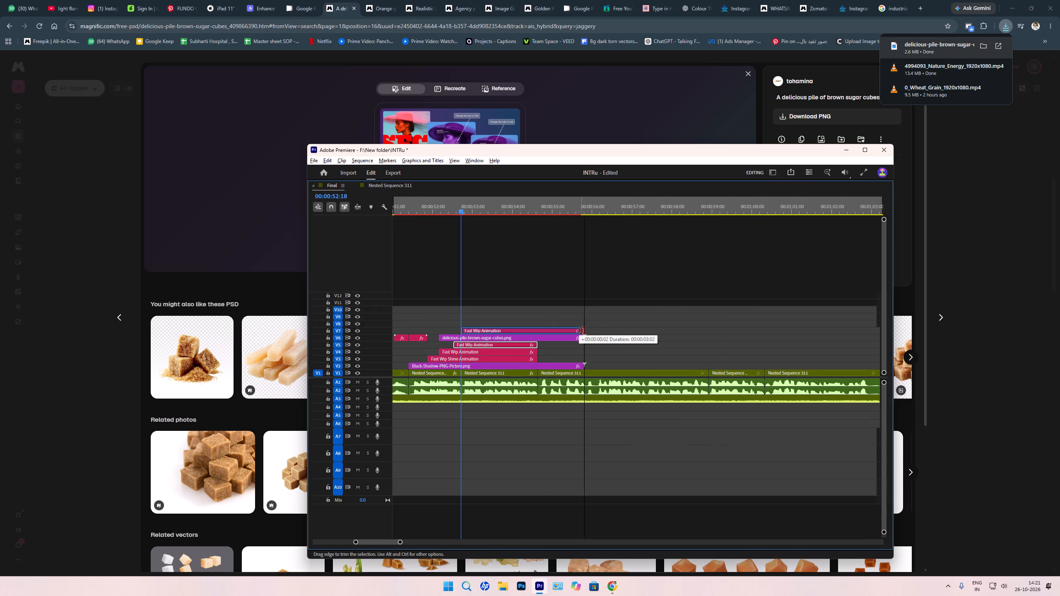
key(grave)
drag(798, 477, 770, 452)
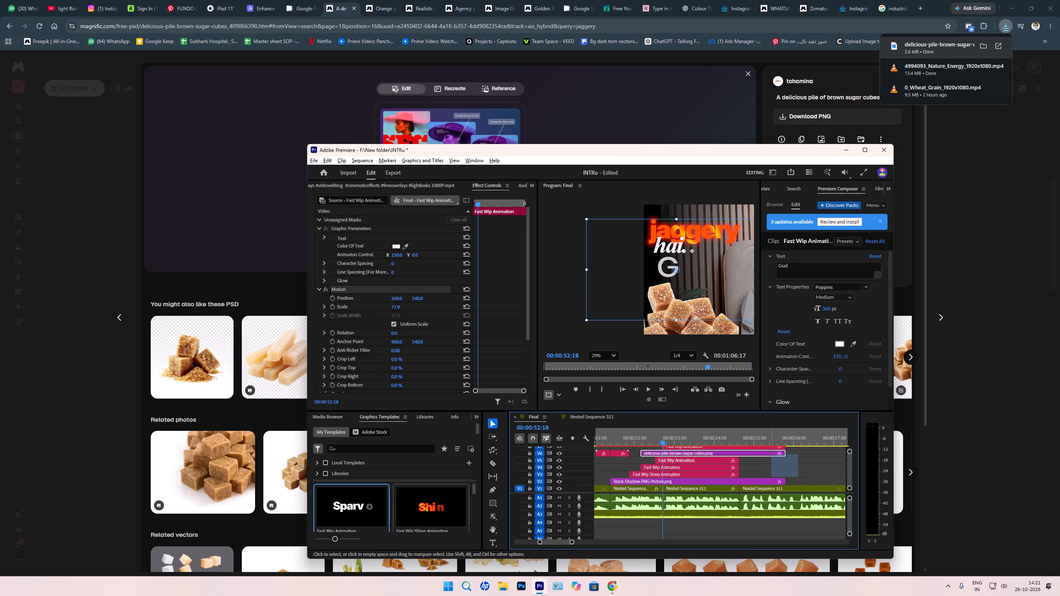
drag(770, 452, 768, 449)
drag(785, 453, 739, 456)
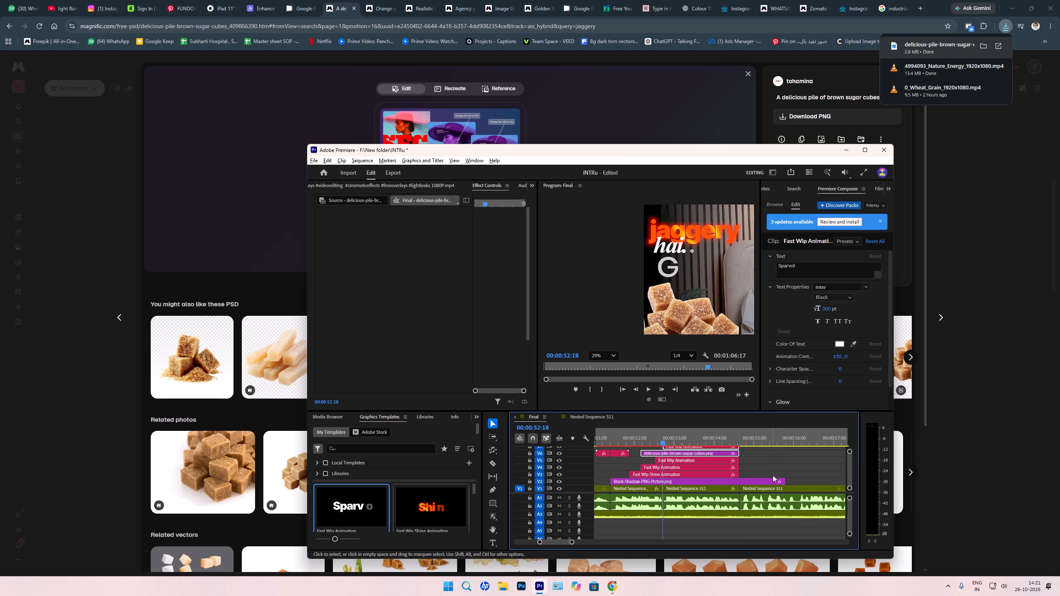
drag(788, 481, 743, 485)
Change the V7 title's text to "kya vo white sugar ka" and its font size to 144 pt.
key(space)
key(space)
click(764, 476)
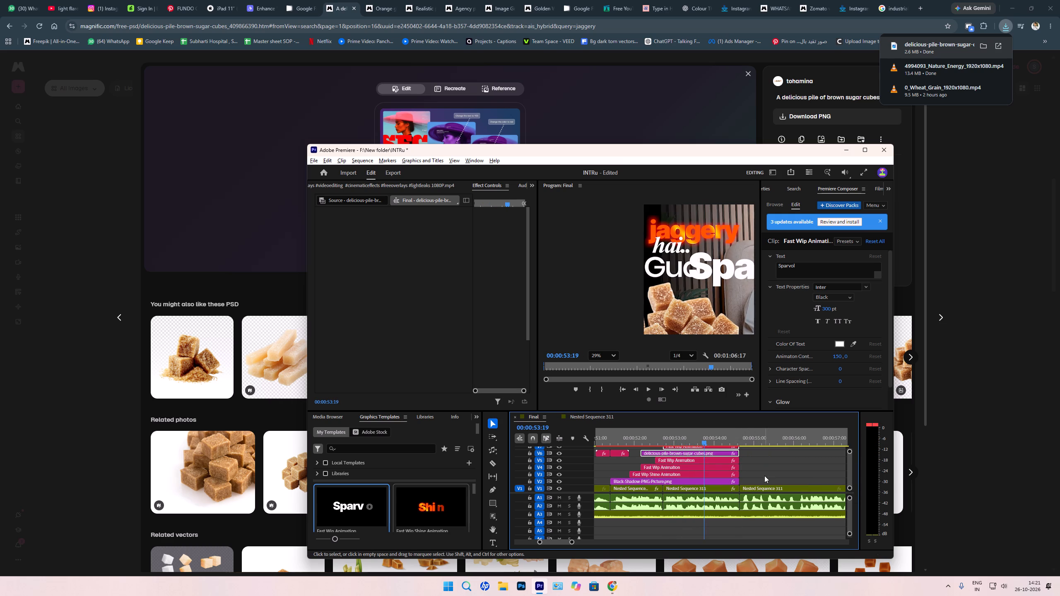
click(689, 449)
drag(853, 272, 691, 279)
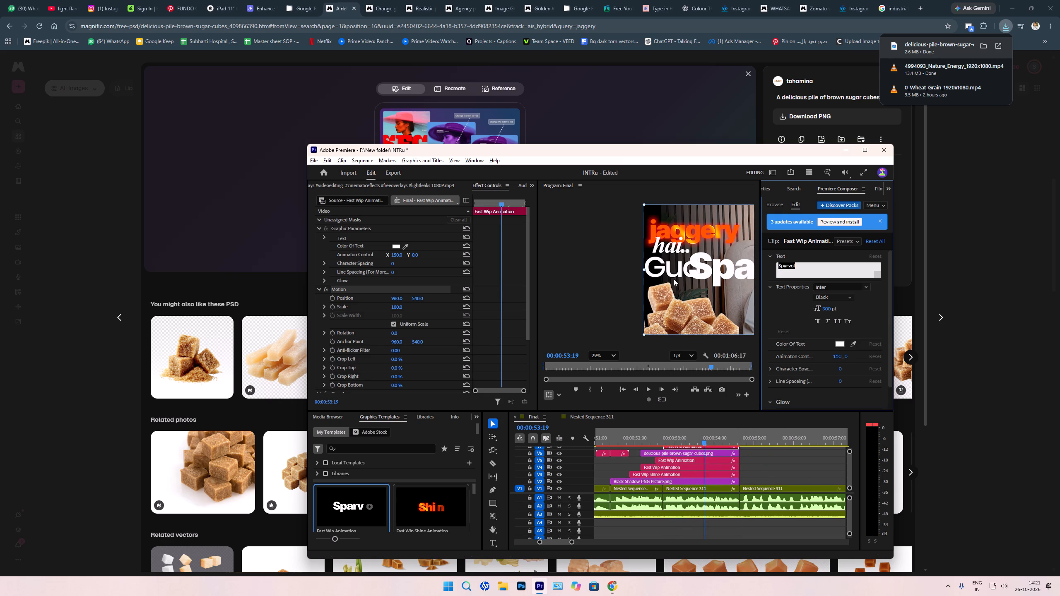
text(kya vo white sugar ka)
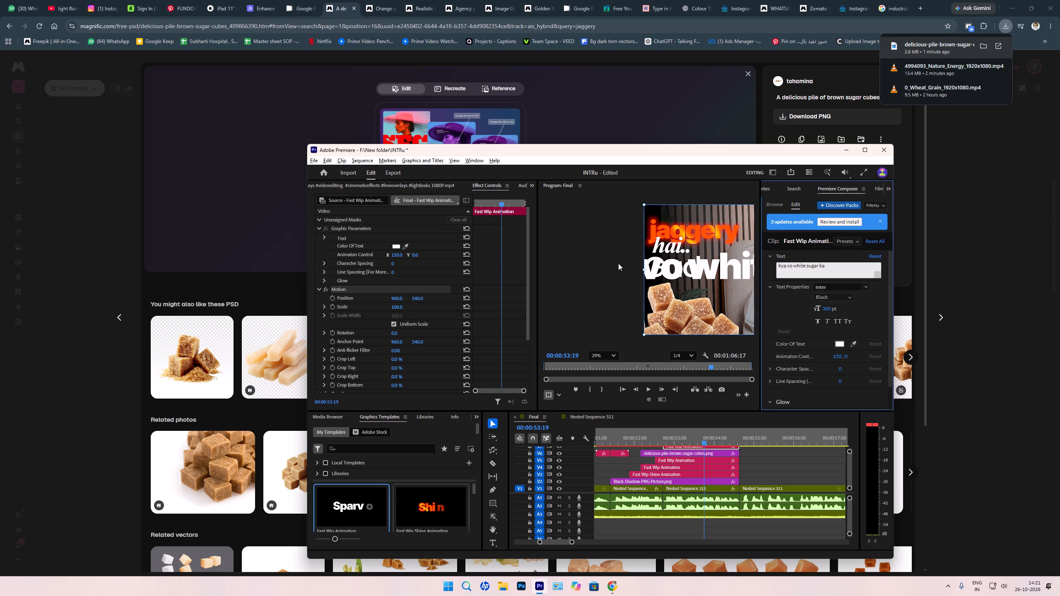
click(616, 262)
click(692, 448)
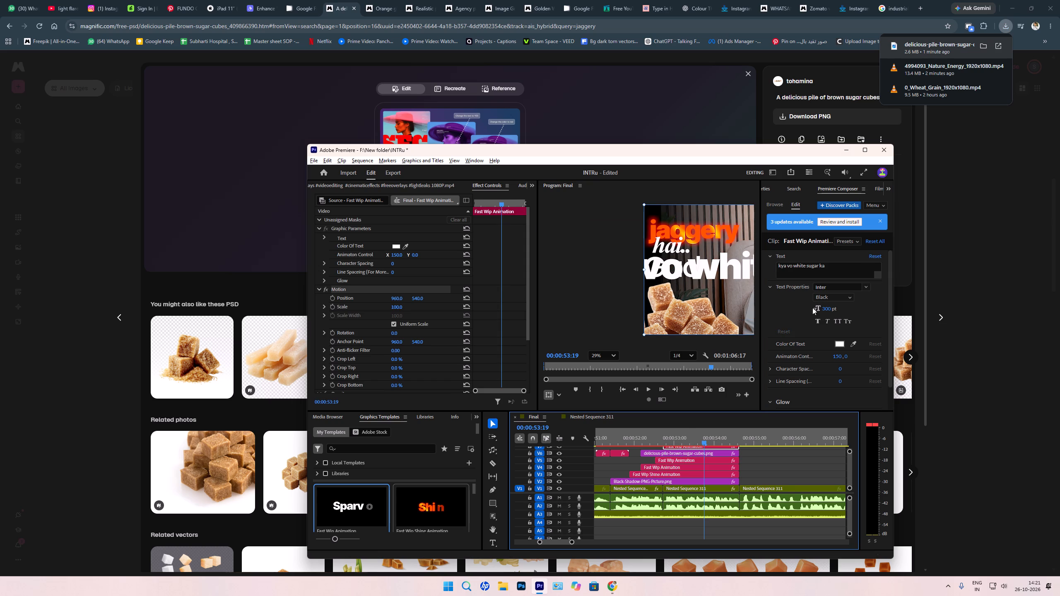
drag(821, 308, 756, 307)
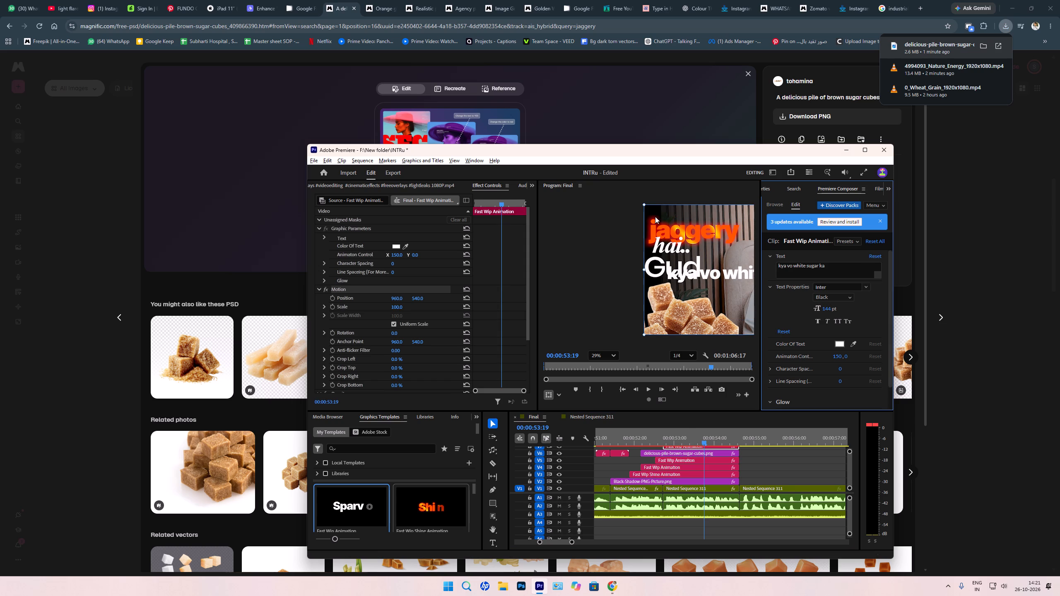
Scale the "kya vo white sugar ka" title to about 44.6 and place it above jaggery at about 450.2, 127.2.
drag(643, 206, 688, 240)
drag(734, 270, 683, 209)
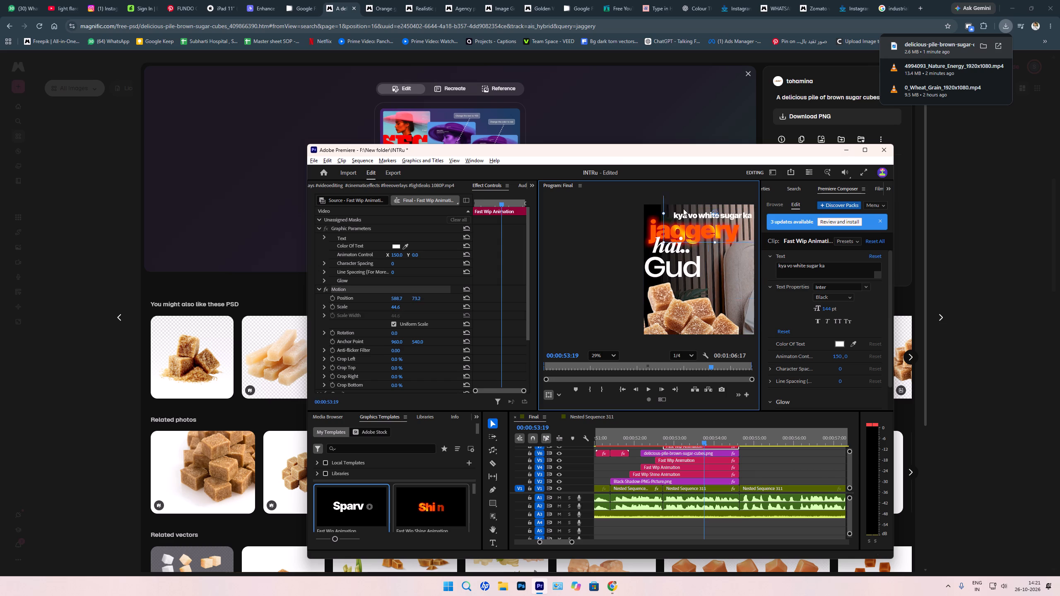
drag(683, 209, 676, 218)
click(684, 219)
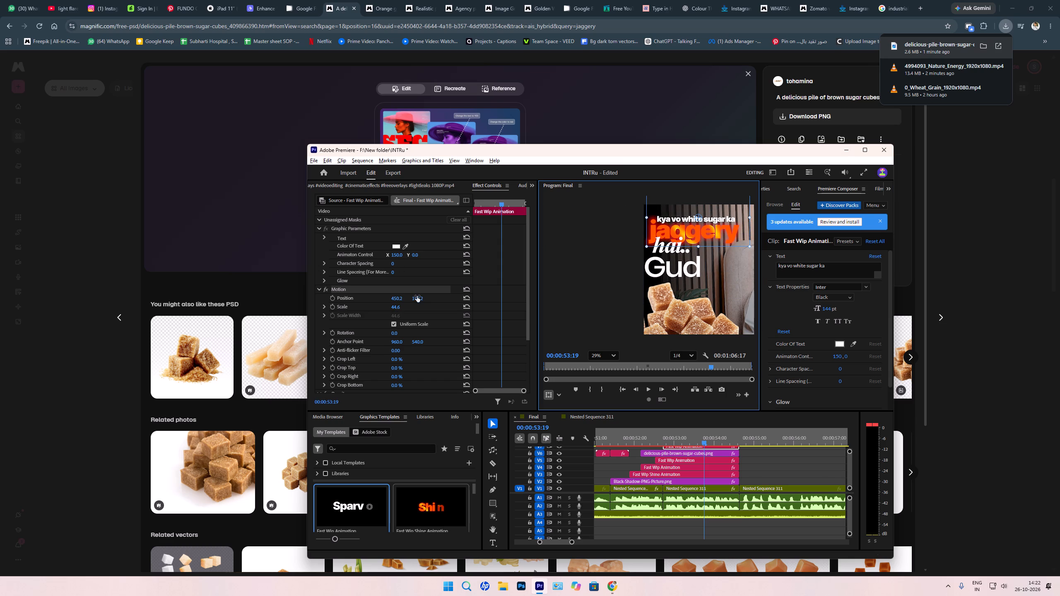
drag(417, 296, 427, 298)
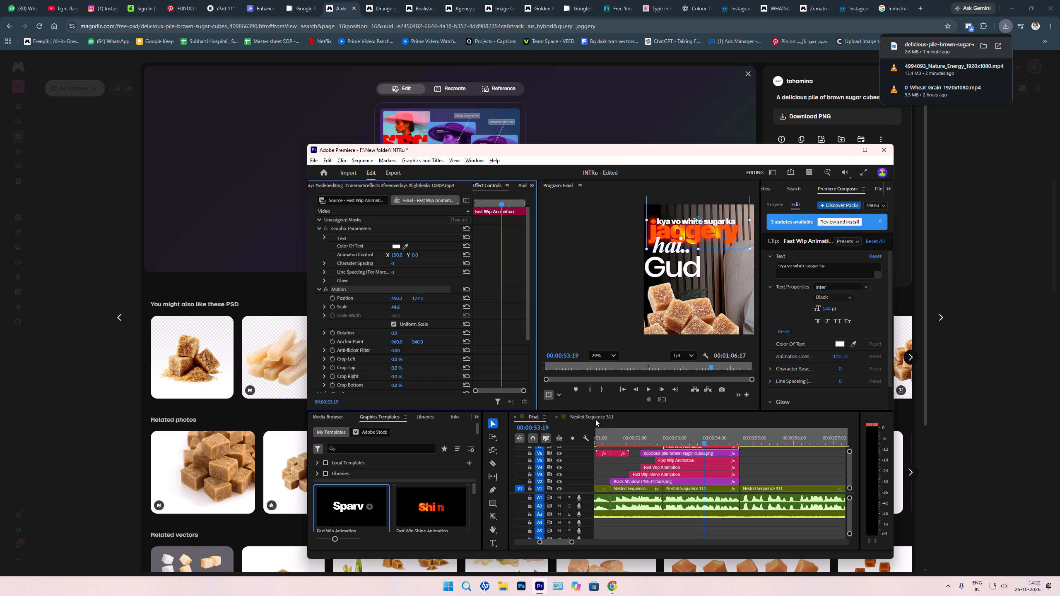
Reposition the Gud title below hai.. at about 309.9, 434.8, with its anchor point at about 999.8, 447.5.
click(667, 461)
drag(674, 271, 691, 262)
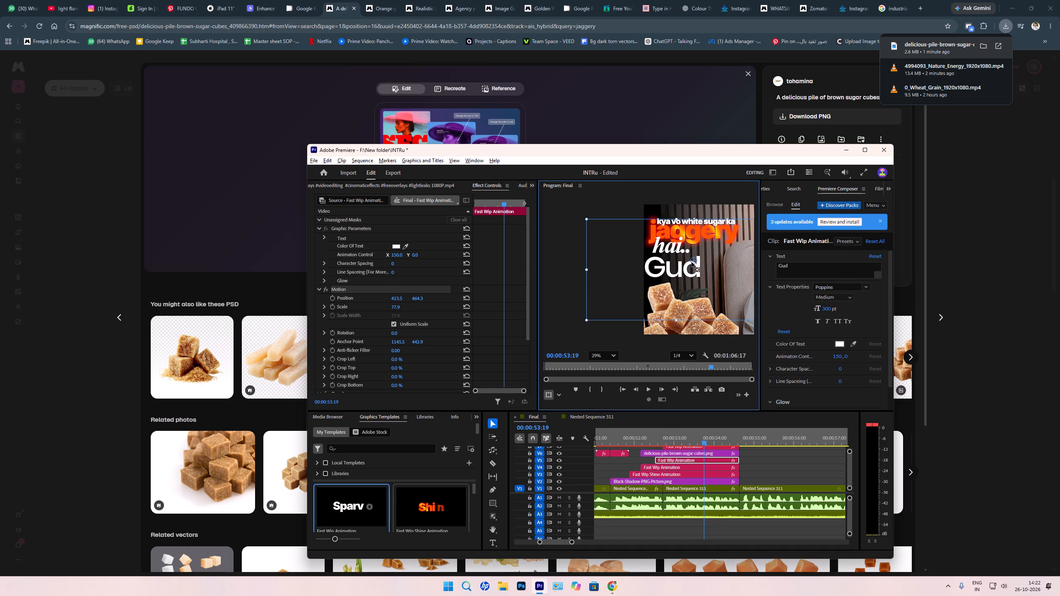
drag(691, 262, 678, 262)
drag(673, 274, 690, 272)
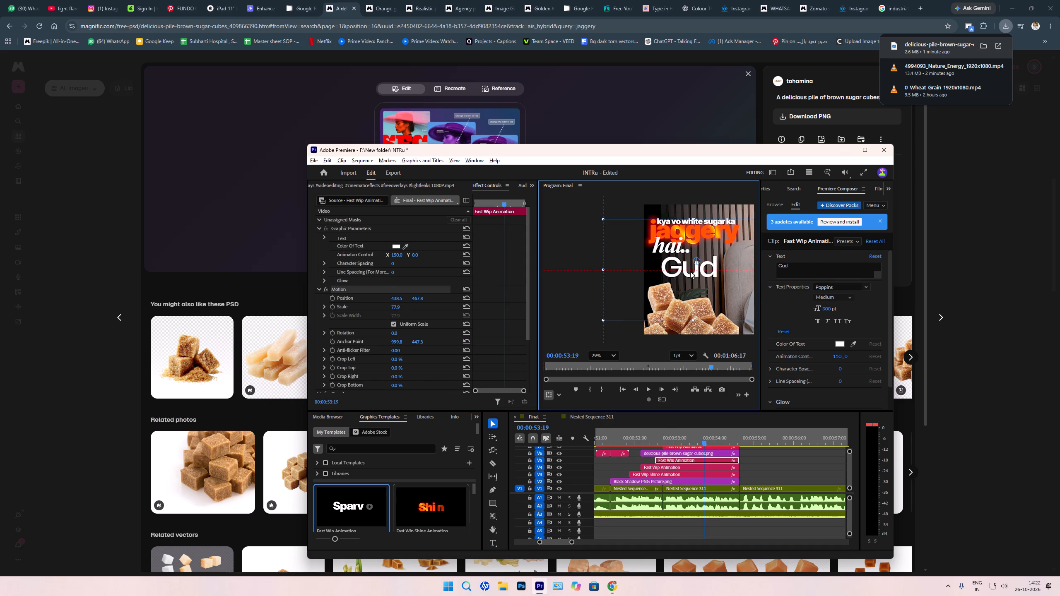
drag(690, 272, 725, 260)
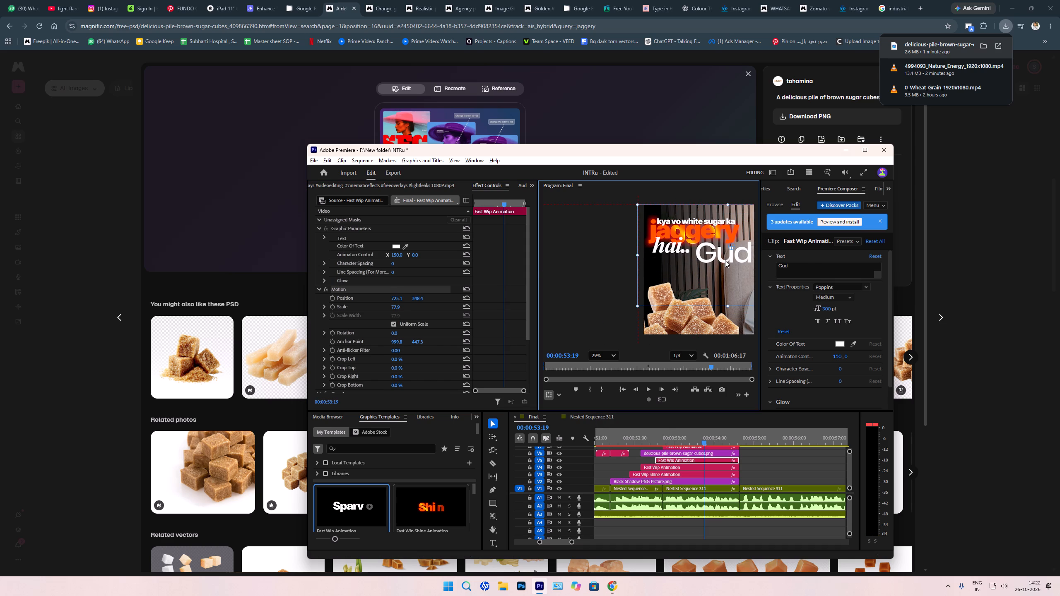
drag(725, 260, 710, 269)
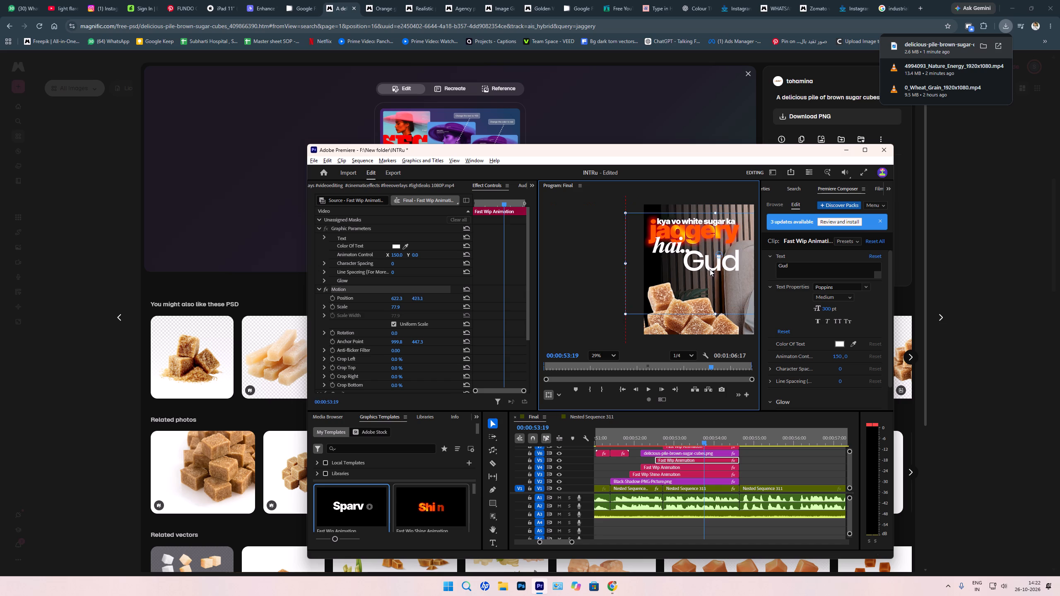
drag(710, 269, 674, 269)
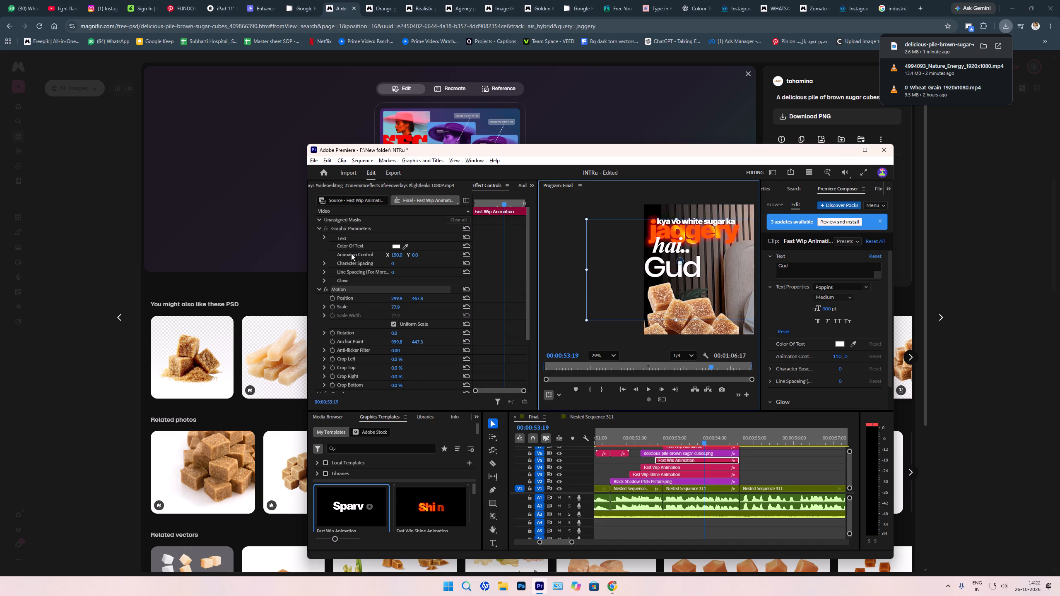
drag(400, 299, 411, 298)
drag(415, 299, 412, 299)
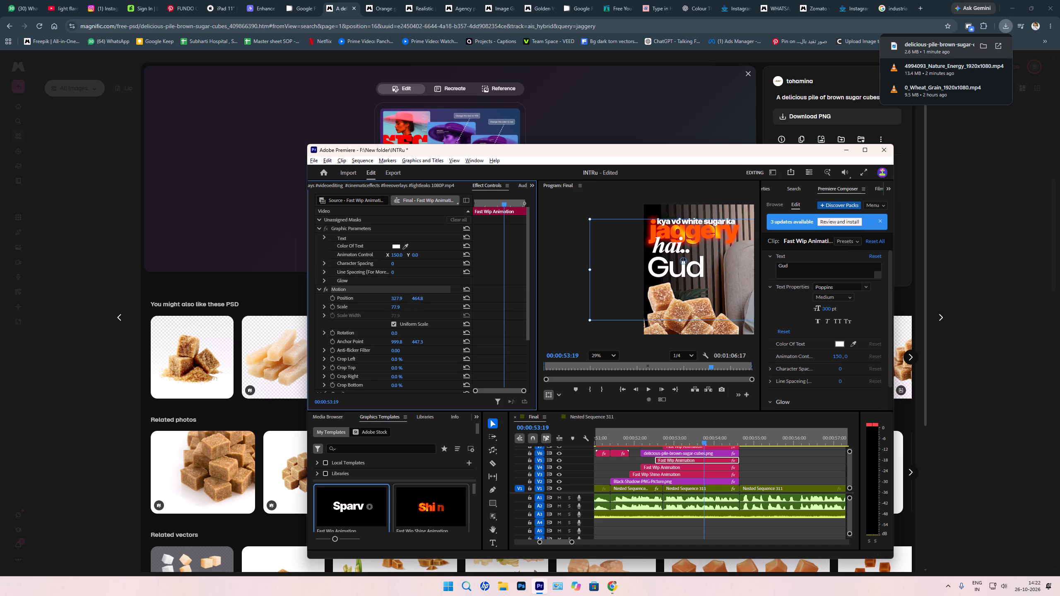
drag(412, 299, 401, 299)
drag(408, 296, 401, 296)
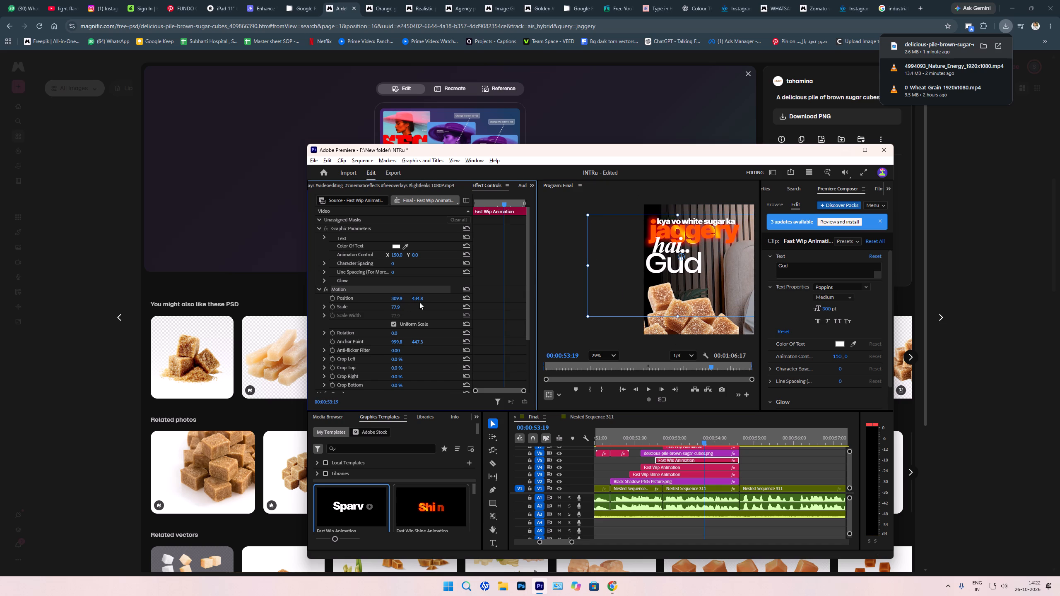
Set the jaggery title's opacity blend mode to Difference.
click(674, 473)
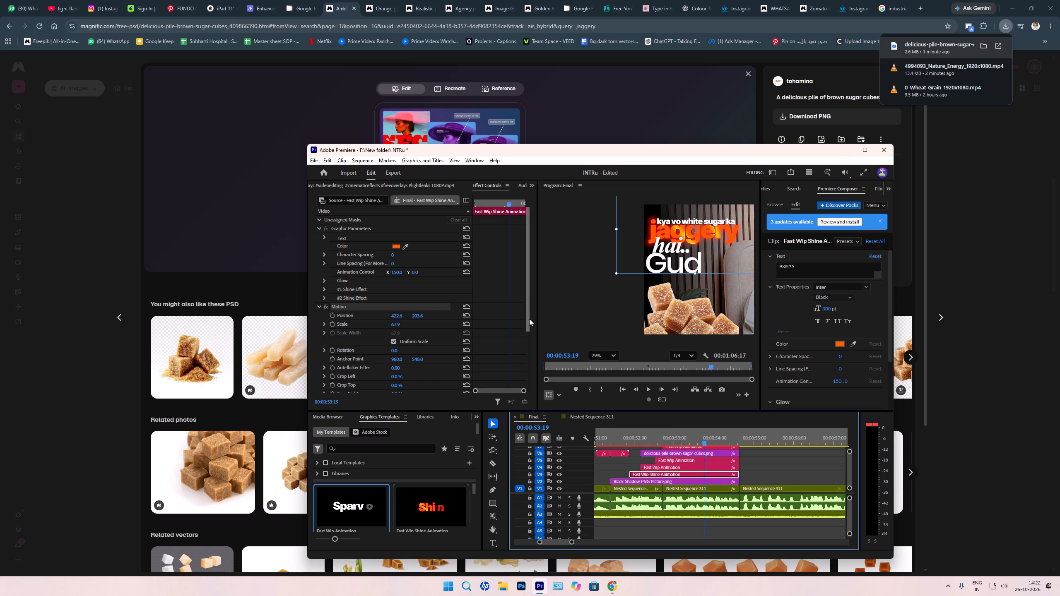
drag(528, 320, 508, 436)
click(417, 335)
click(418, 345)
click(417, 257)
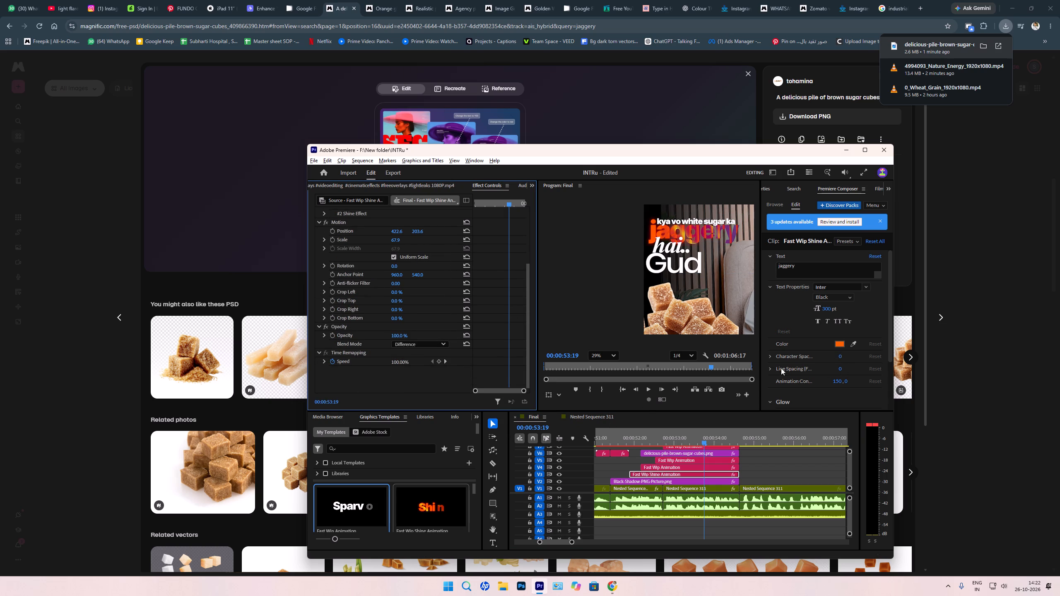
Set the jaggery title's glow radius and glow intensity to 0.
scroll(772, 314, down, 2)
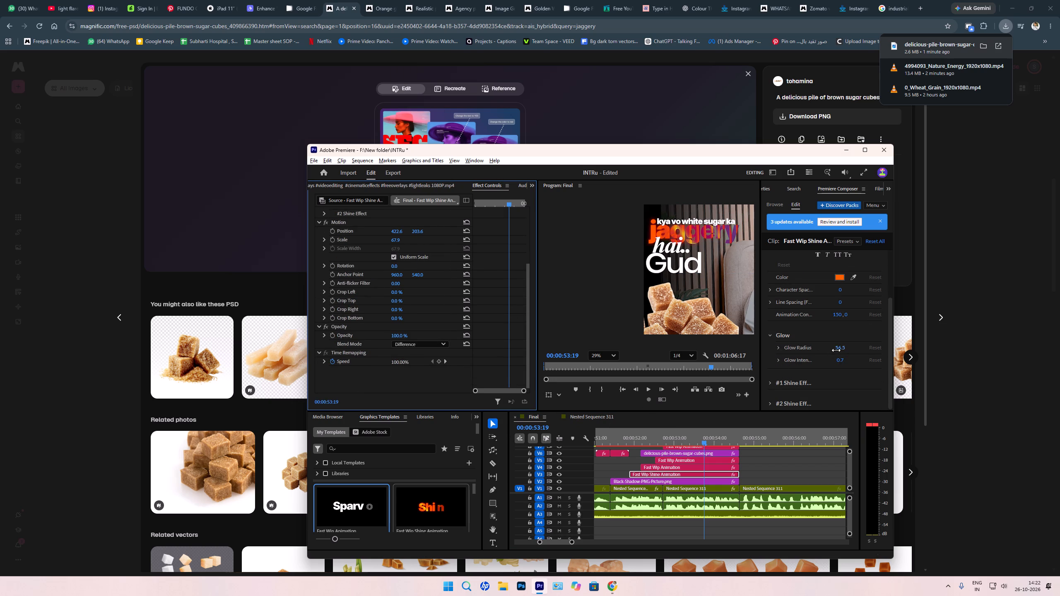
drag(836, 350, 754, 361)
drag(841, 360, 728, 364)
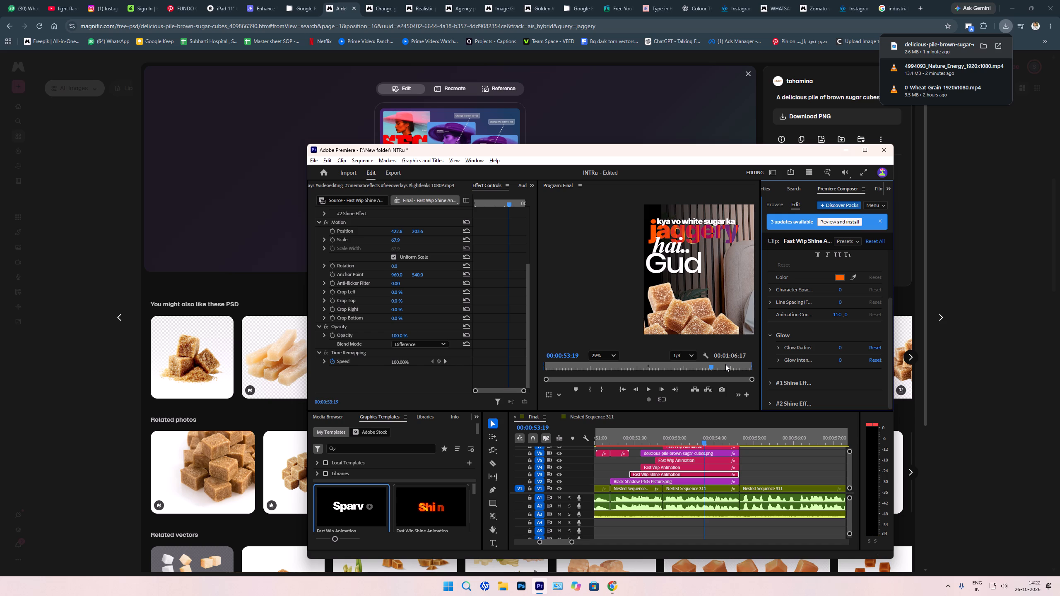
Change the jaggery title's colour to white, ffffff.
click(843, 279)
drag(831, 285, 689, 412)
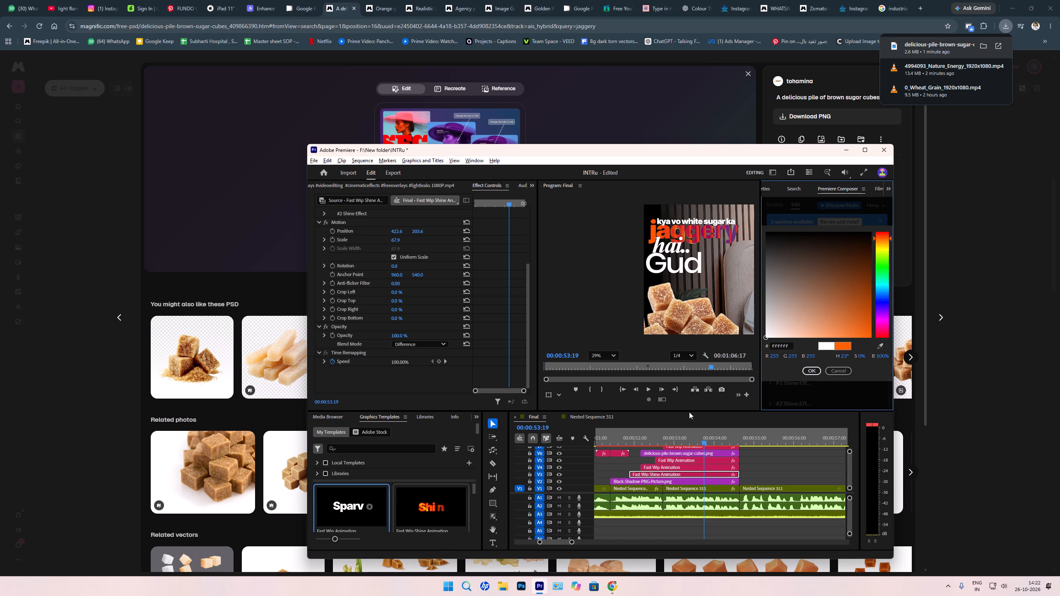
drag(689, 412, 638, 444)
key(Return)
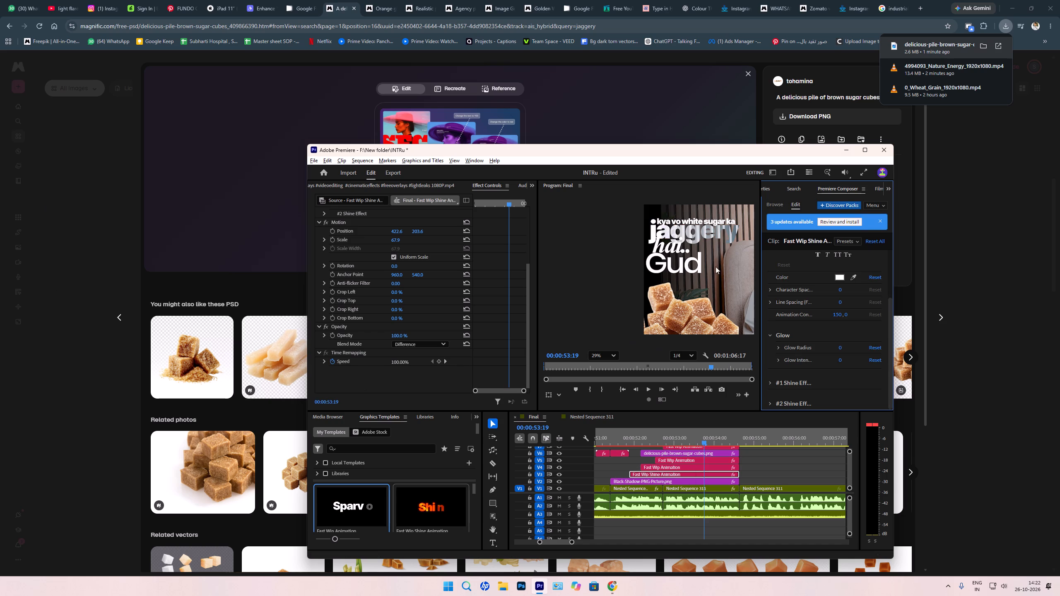
Recolour the Gud title on V5 in an orange based on a tone sampled from the sugar cubes.
click(670, 464)
click(668, 462)
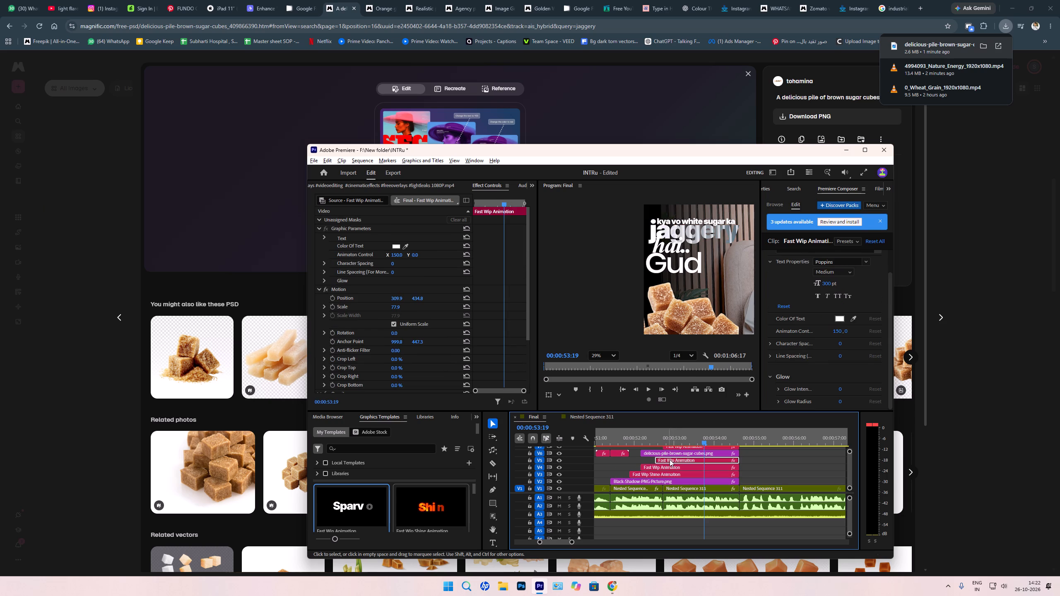
click(838, 318)
double_click(879, 345)
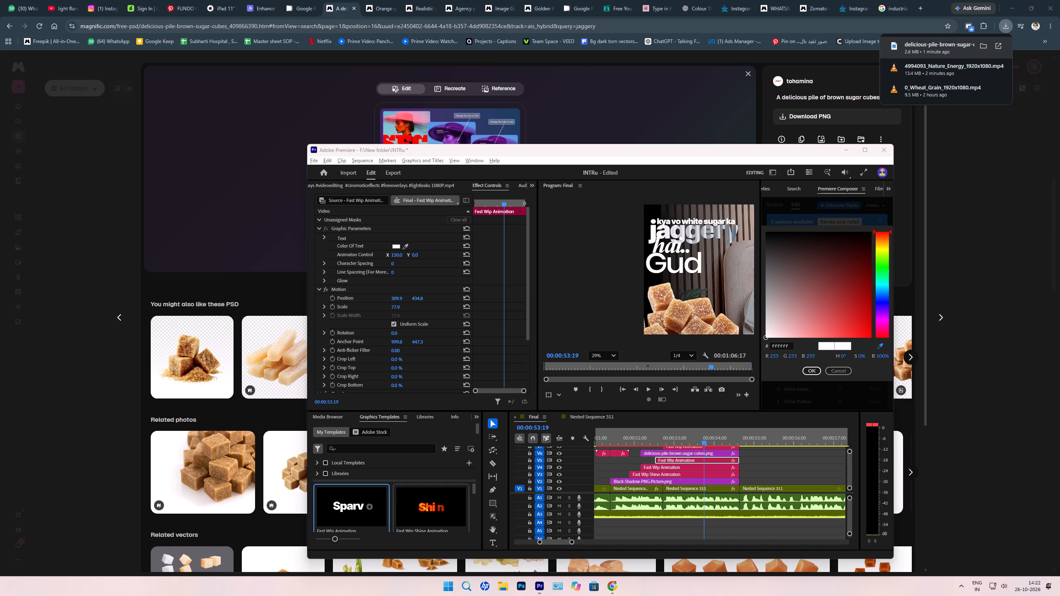
click(677, 316)
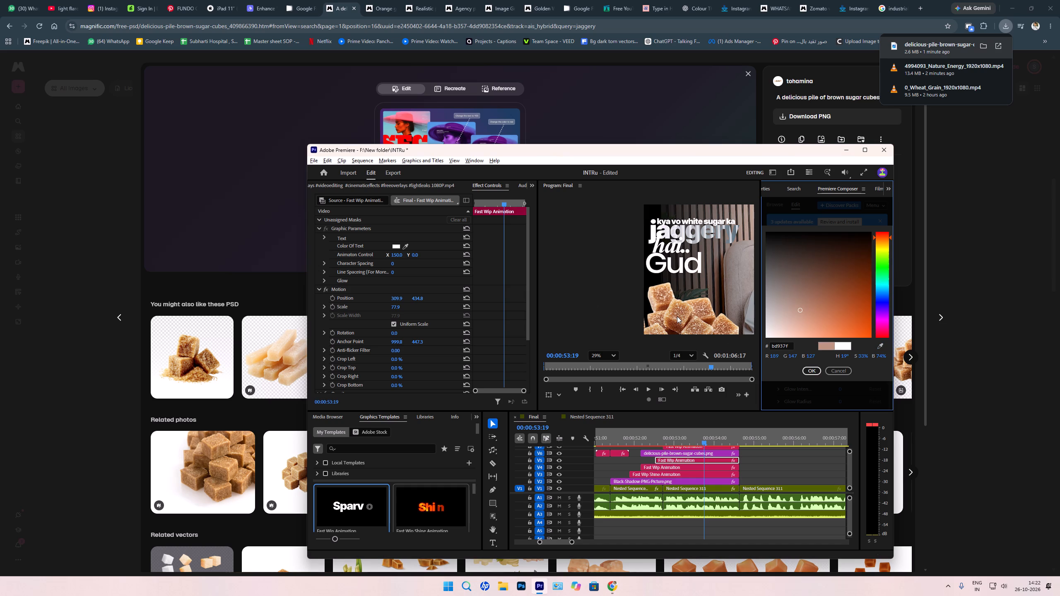
drag(810, 322, 846, 333)
drag(830, 325, 857, 288)
drag(857, 288, 858, 288)
key(Return)
click(844, 317)
drag(836, 309, 842, 336)
key(Return)
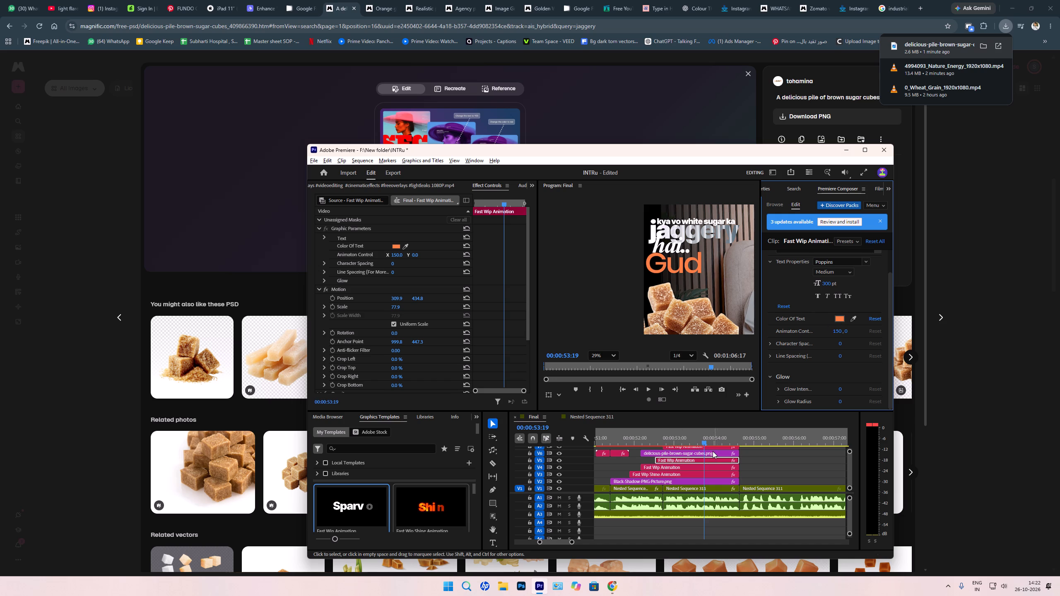
Lower the Gud title slightly towards the sugar cubes, keeping its horizontal position at 309.9.
drag(420, 298, 438, 302)
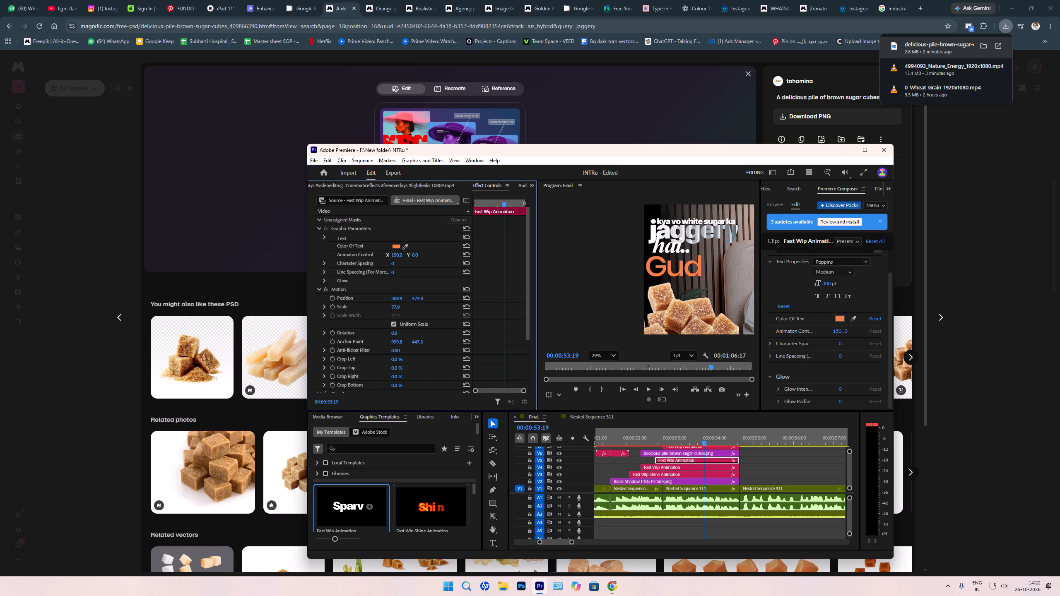
drag(438, 302, 441, 302)
Reposition the hai.. title on V4 between jaggery and Gud at about 325.9, 400.9.
click(708, 467)
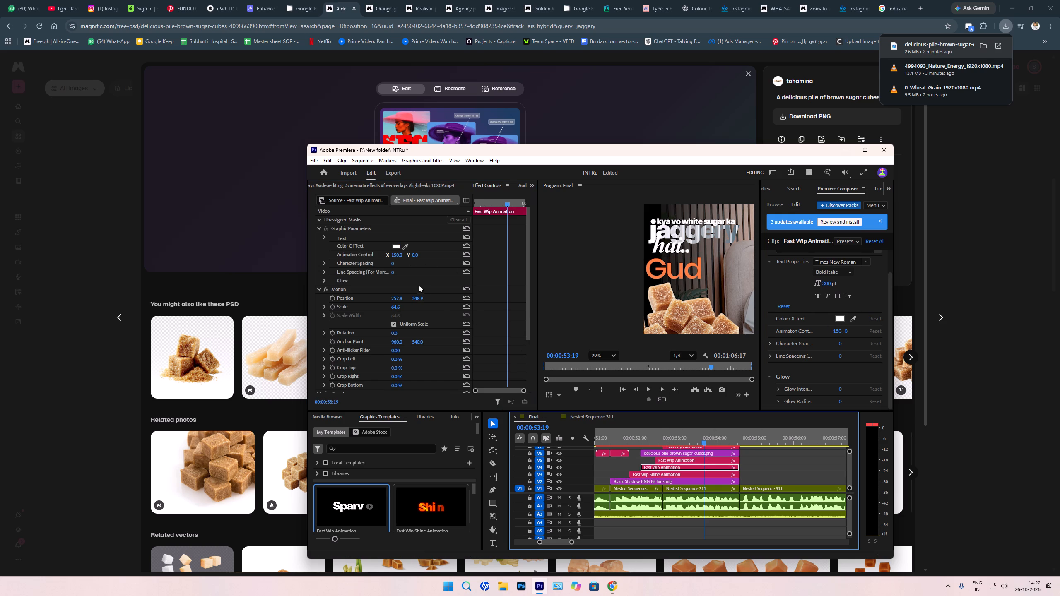
drag(422, 297, 446, 300)
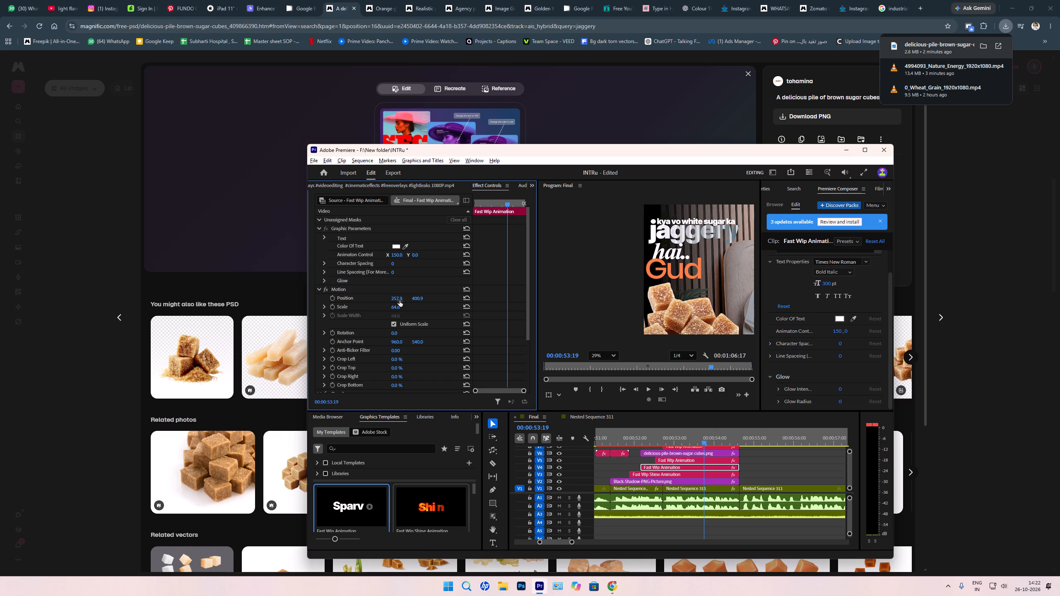
drag(400, 300, 426, 297)
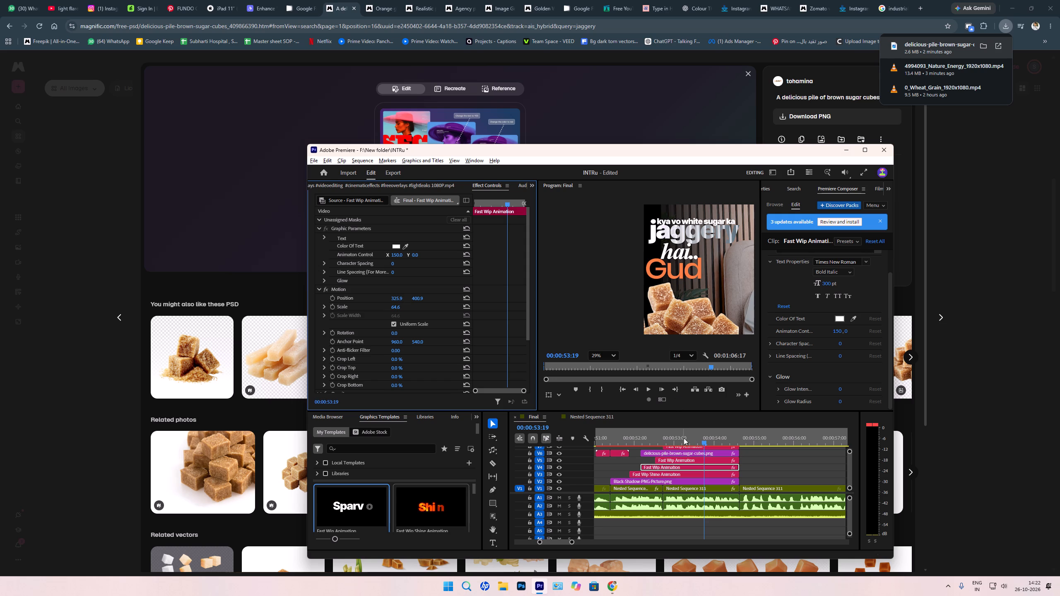
Play back the jaggery title group to check its animation and find where the spoken phrase ends.
drag(661, 438, 619, 439)
key(space)
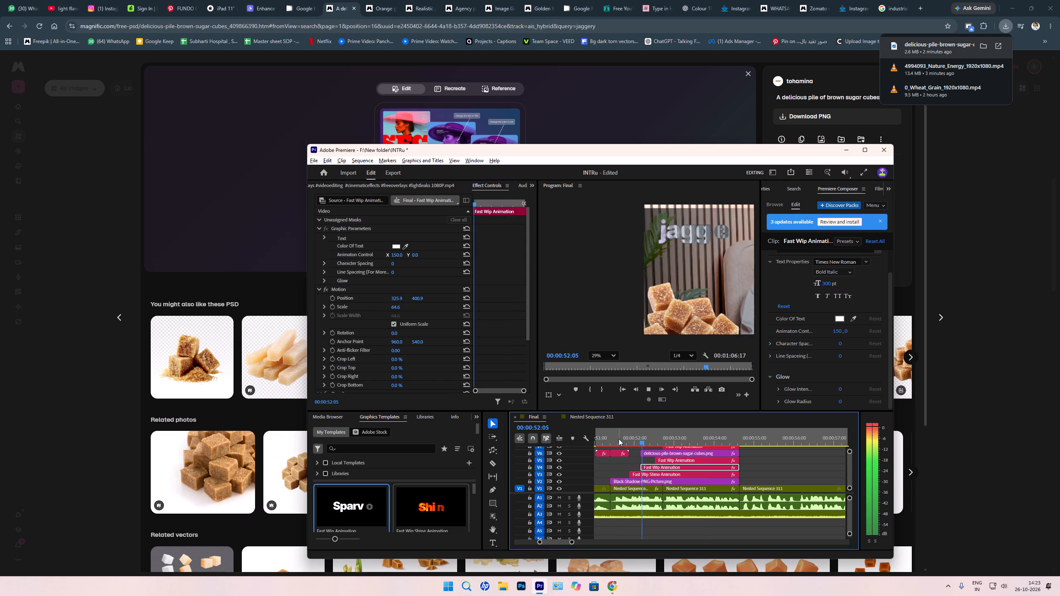
key(space)
key(space)
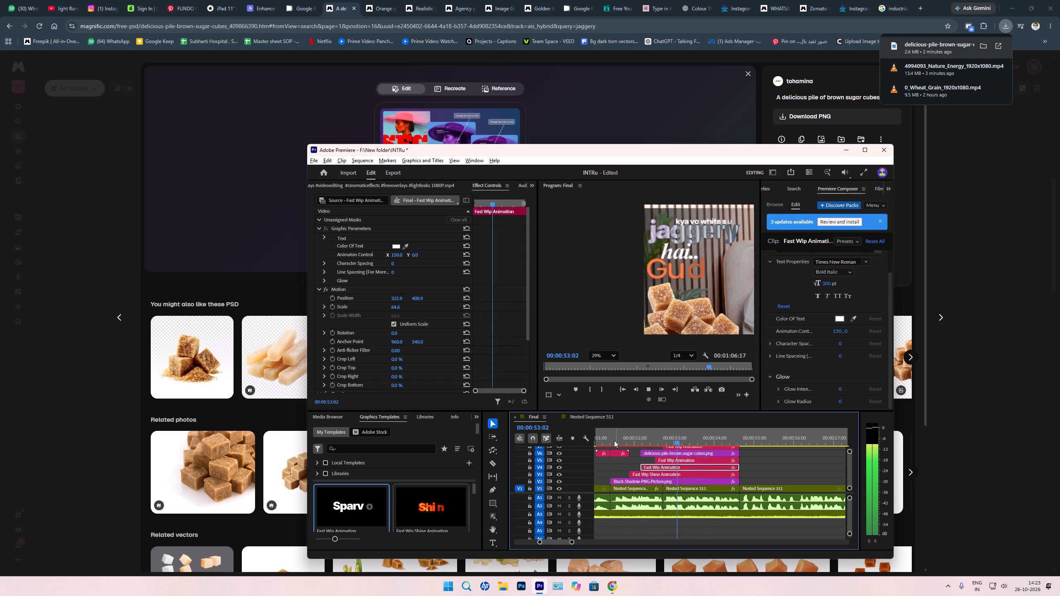
drag(655, 435, 669, 434)
key(space)
key(space)
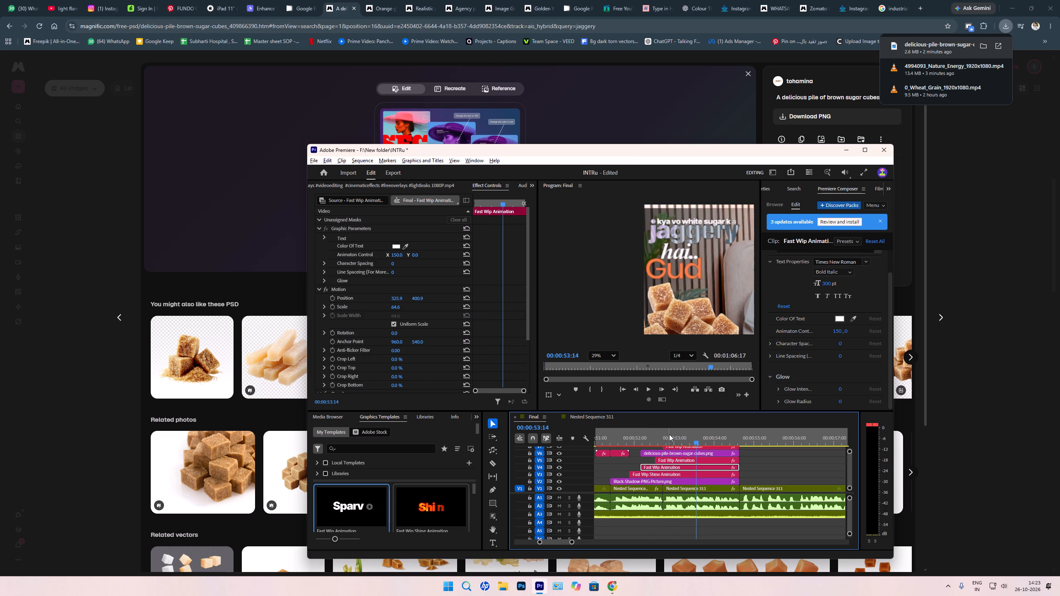
Trim the jaggery, hai.., Gud and "kya vo white sugar ka" titles to end at 00:00:53:17.
key(Right)
key(Right)
key(Right)
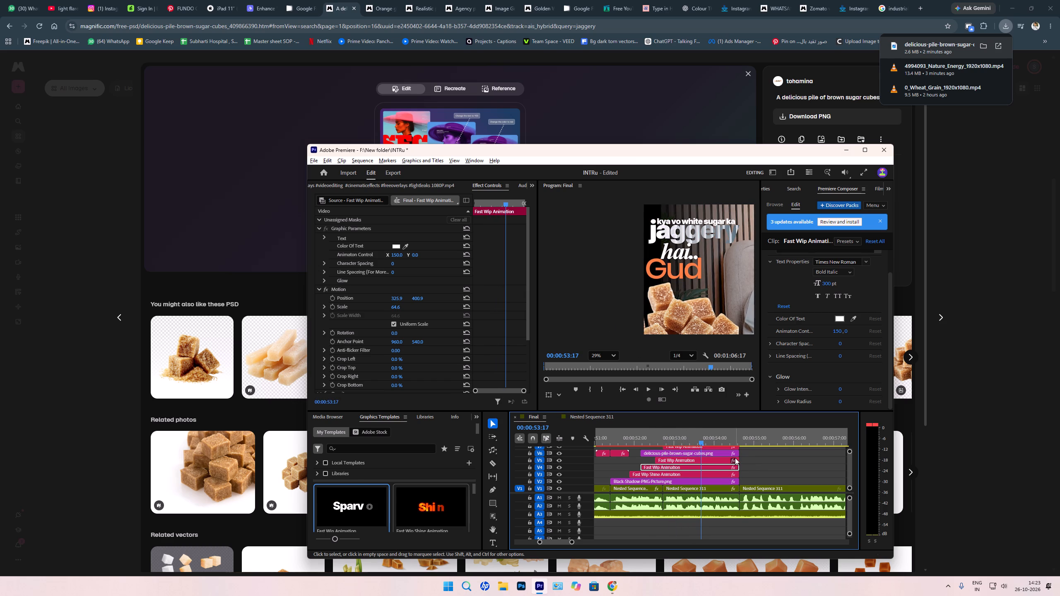
key(grave)
drag(520, 303, 515, 328)
drag(551, 344, 531, 356)
drag(538, 353, 489, 356)
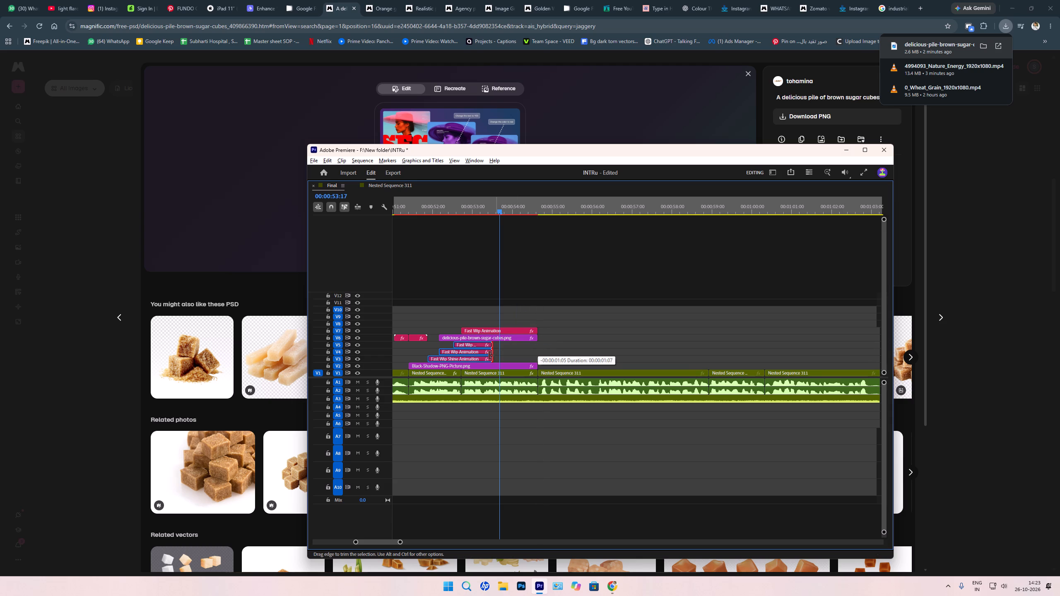
drag(489, 356, 499, 356)
drag(540, 329, 503, 335)
click(512, 324)
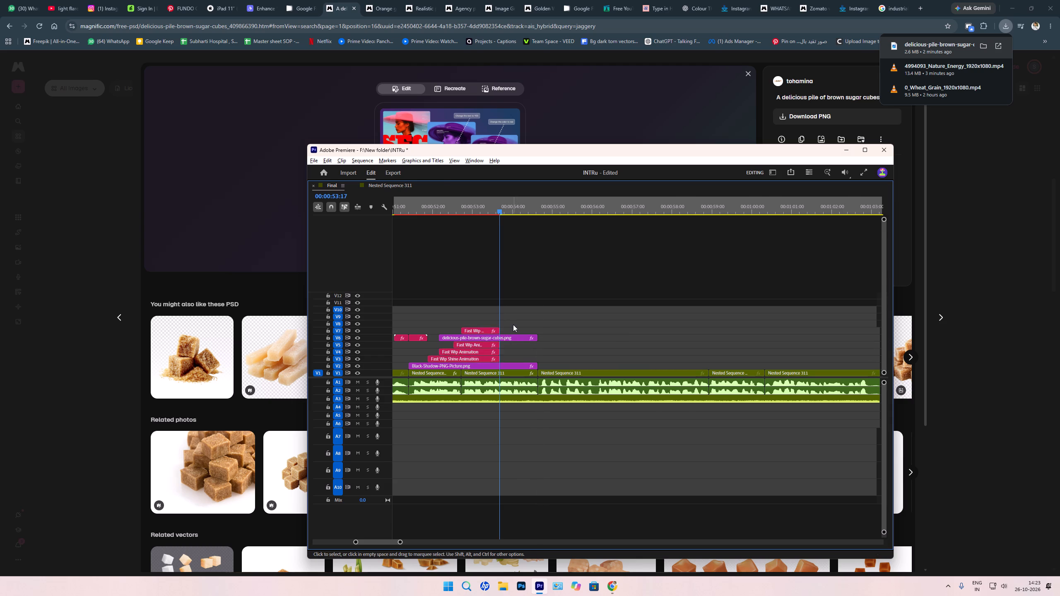
key(grave)
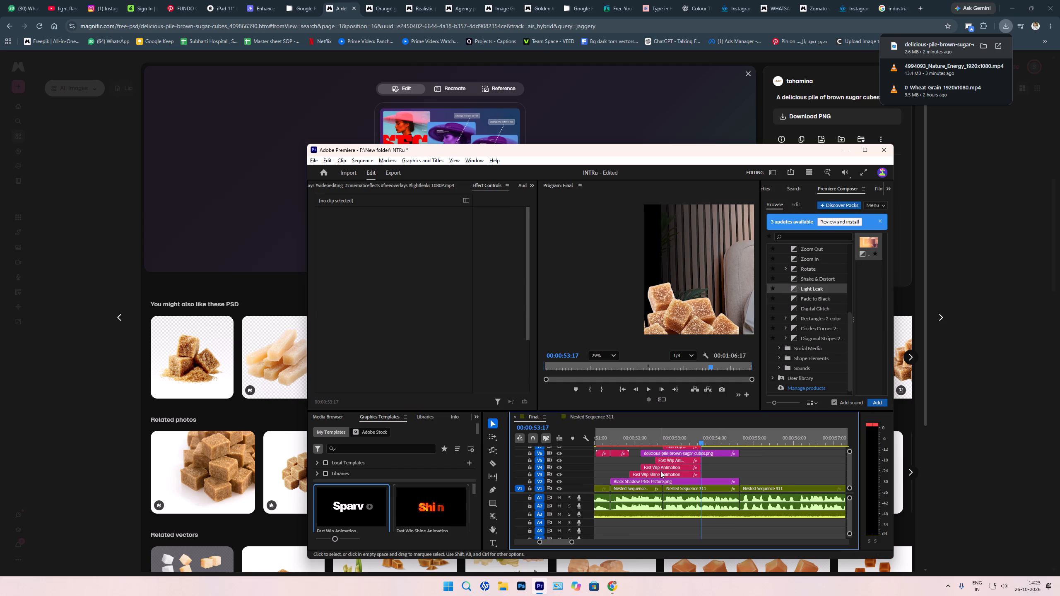
Duplicate the jaggery title on V3 directly after the original and trim the copy to end with the sugar cubes image.
drag(659, 476, 725, 471)
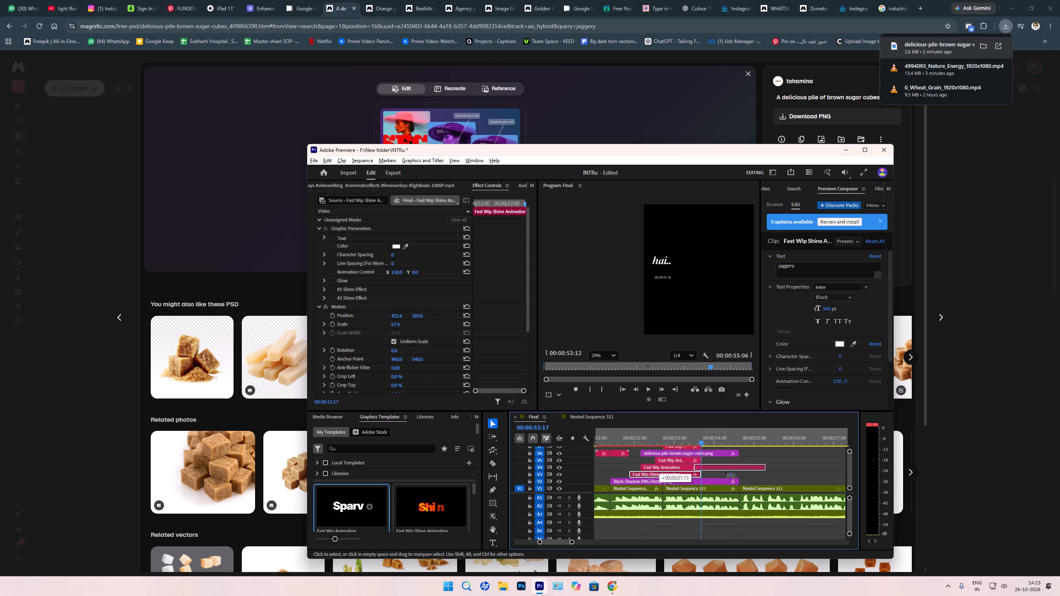
drag(725, 471, 729, 473)
drag(772, 475, 740, 479)
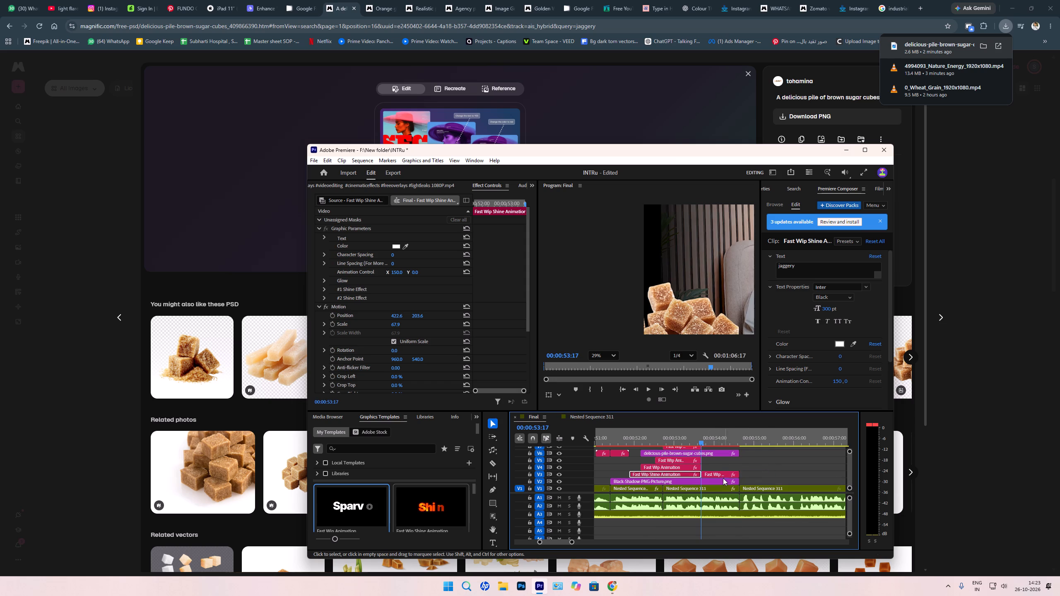
Change the text of the duplicated jaggery title on V3 to "Healthy".
click(722, 477)
key(space)
key(space)
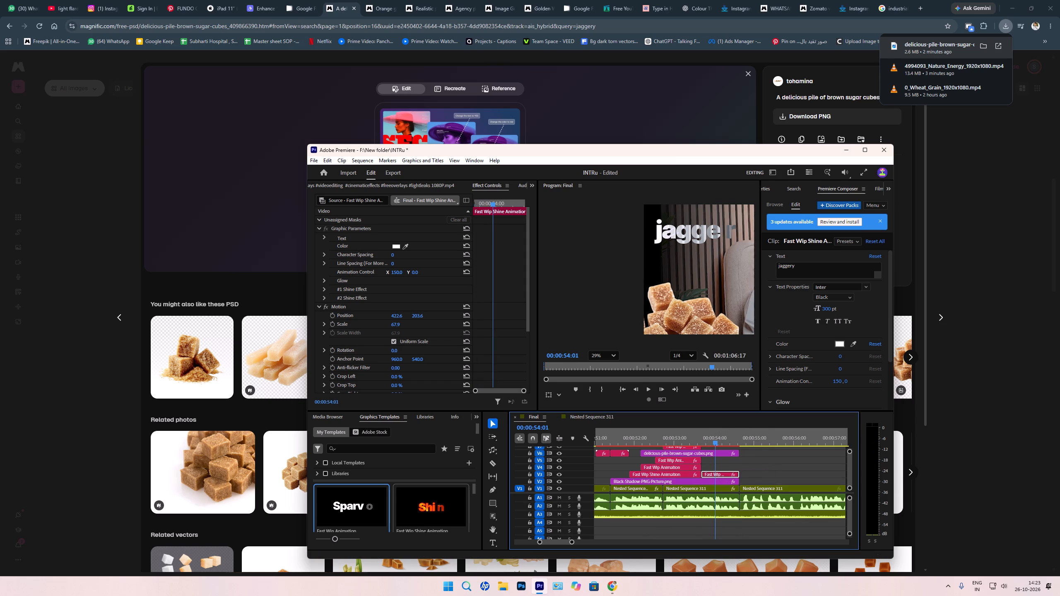
drag(804, 272, 686, 282)
text(Healthy)
click(773, 305)
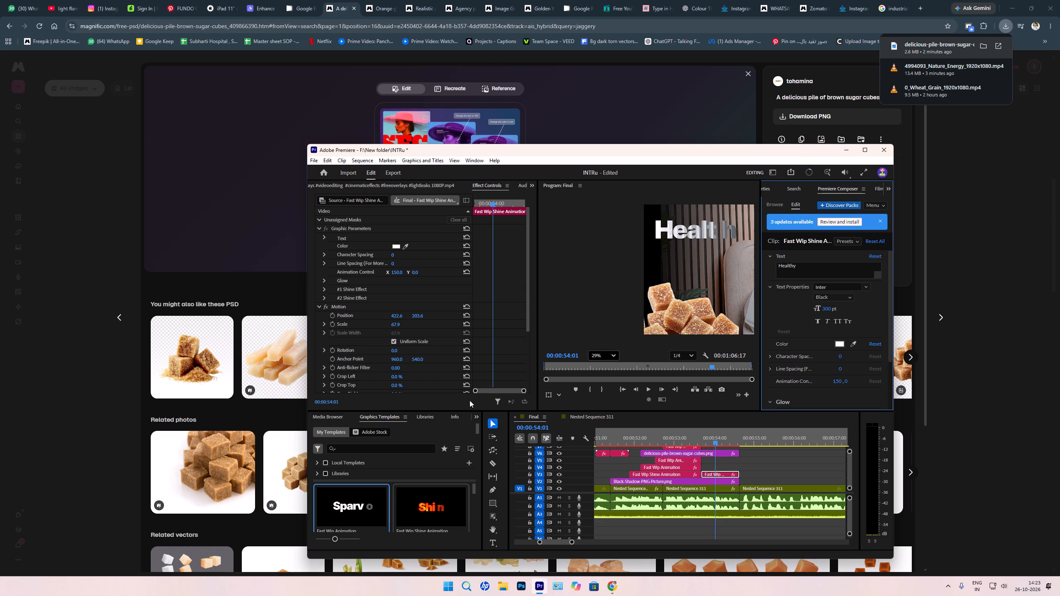
Set the Healthy title's opacity blend mode to Normal.
drag(529, 324, 527, 406)
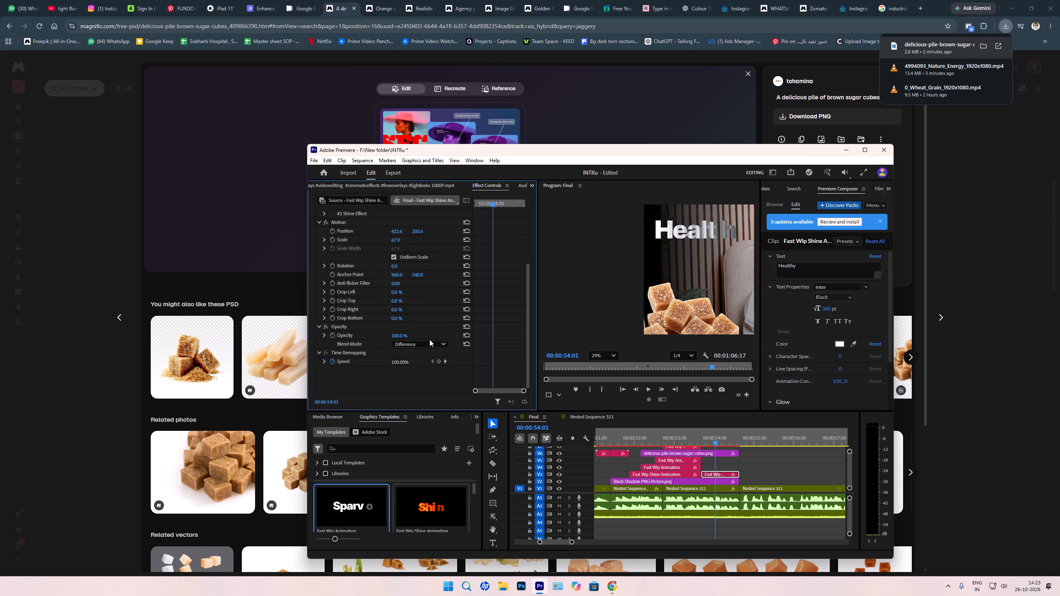
click(429, 339)
click(430, 343)
click(417, 56)
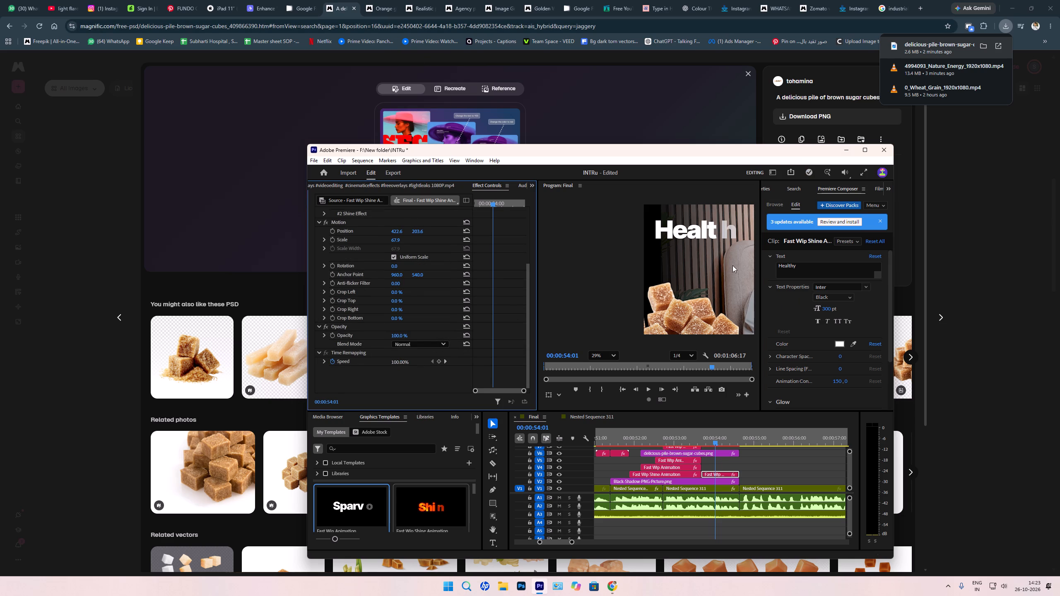
Play back the Healthy title to check its timing against the speech.
key(space)
key(space)
key(Up)
key(space)
key(space)
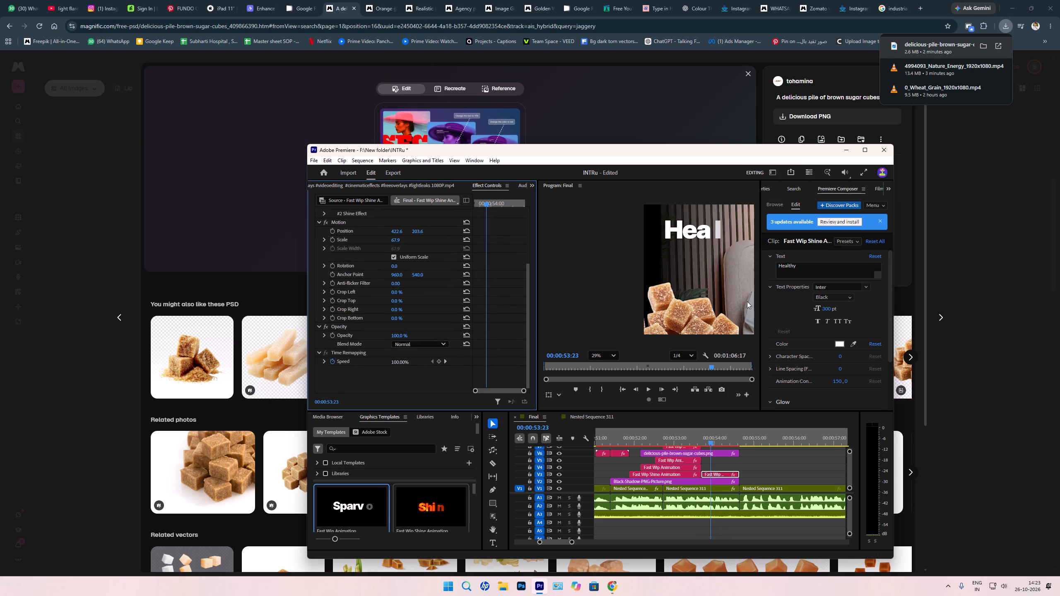
key(space)
key(space)
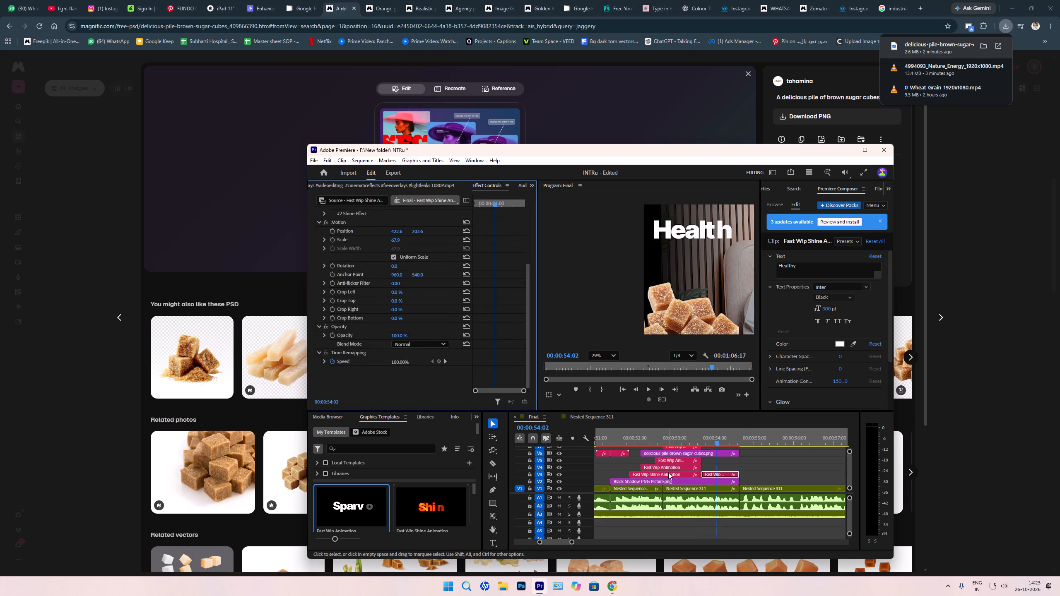
Duplicate the hai.. title on V4 directly after the original and trim the copy to end with the Healthy title.
drag(663, 469, 720, 468)
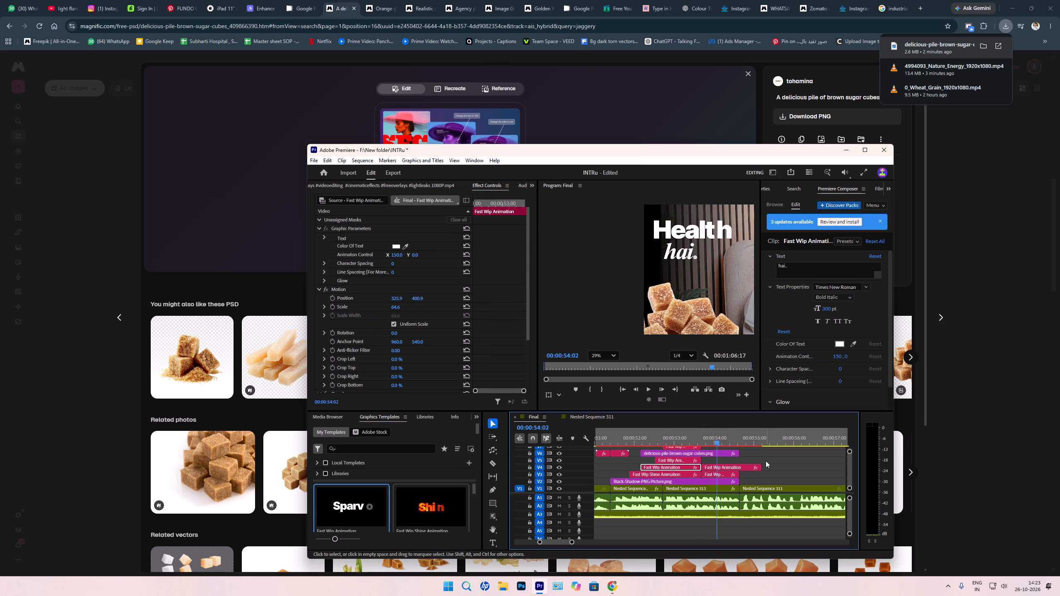
drag(765, 465, 743, 469)
Open the text of the duplicated hai.. title on V4 for editing.
click(719, 465)
drag(824, 272, 778, 275)
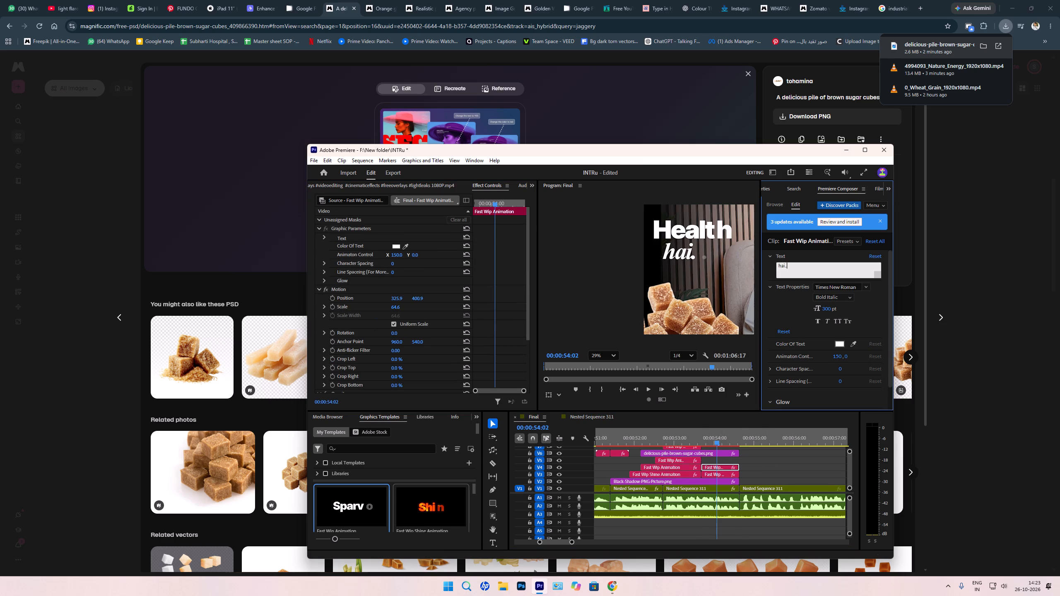
Replace the duplicated title's hai.. text with Alternative.
drag(778, 275, 731, 275)
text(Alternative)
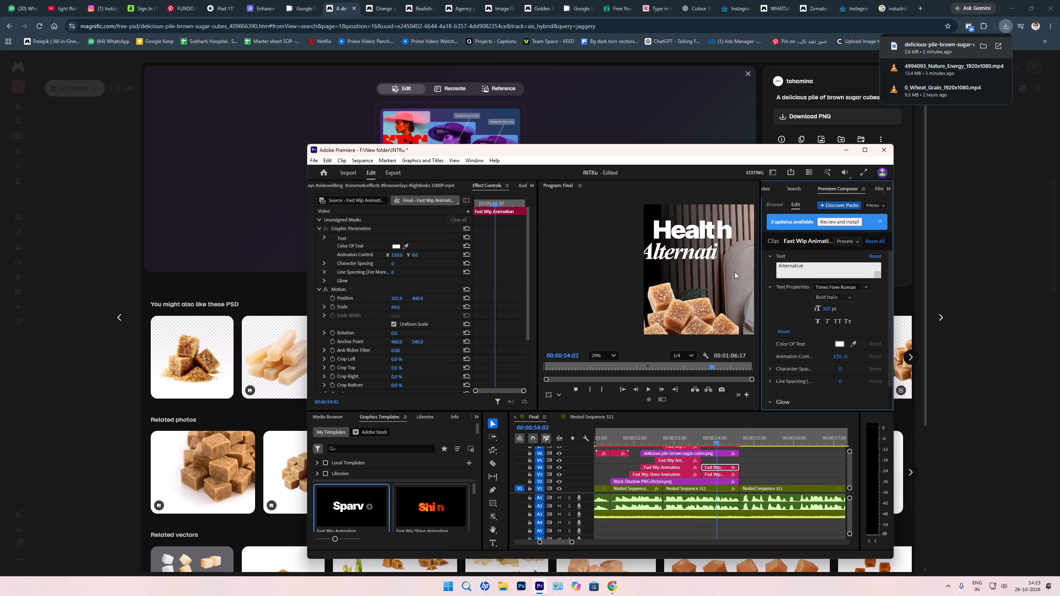
click(786, 327)
click(771, 291)
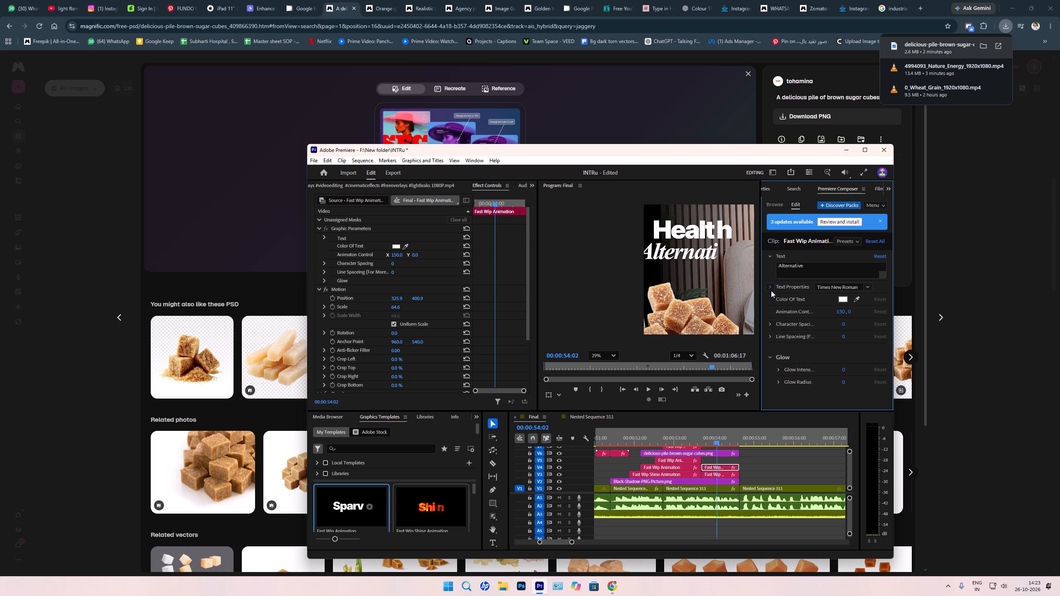
Move the Alternative title right and up, close beneath the Healthy title, at a horizontal position of about 423.
click(343, 291)
drag(664, 252, 678, 250)
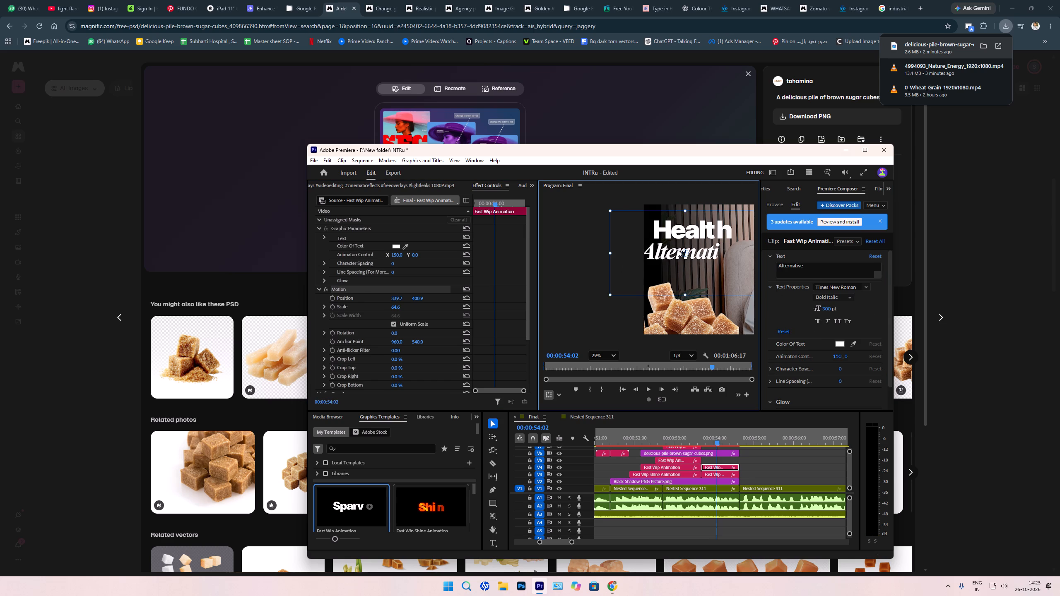
drag(678, 250, 679, 250)
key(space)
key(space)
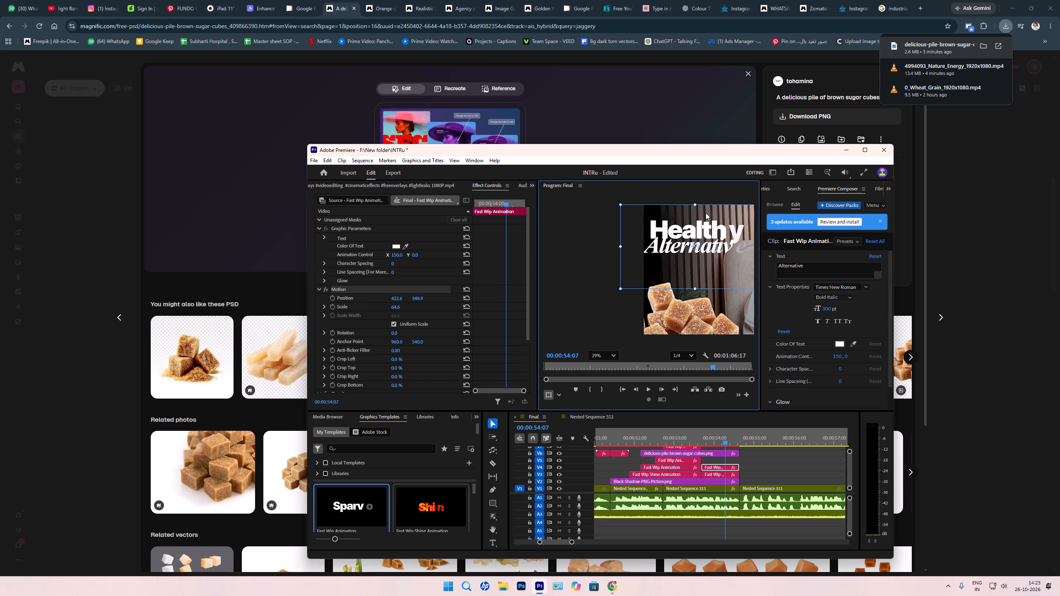
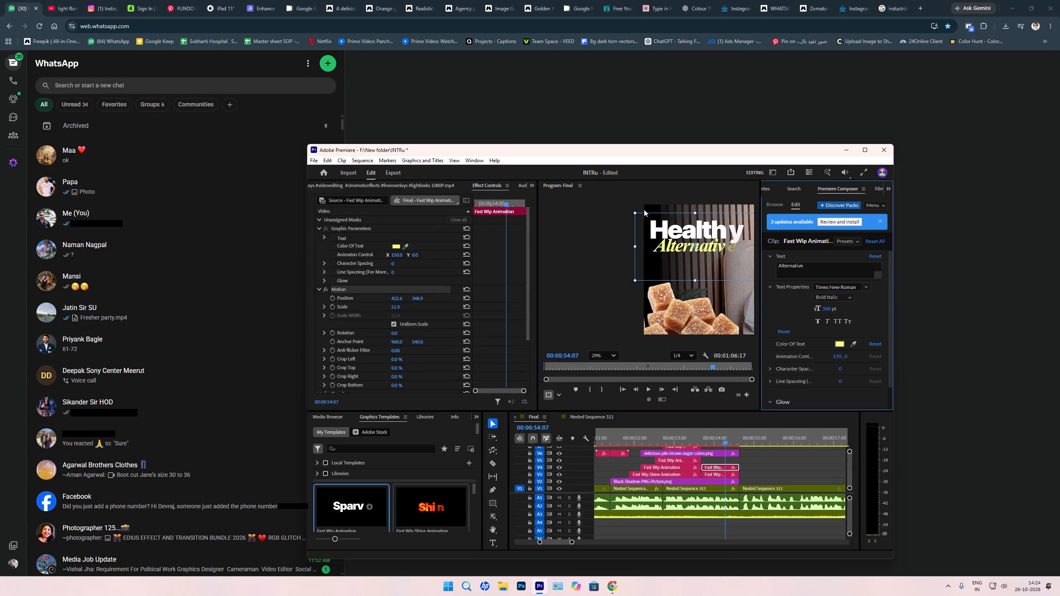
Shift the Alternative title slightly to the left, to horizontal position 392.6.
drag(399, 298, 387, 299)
Trim the start of the Alternative title on V4 to 00:00:53:20 to match the speech.
key(Up)
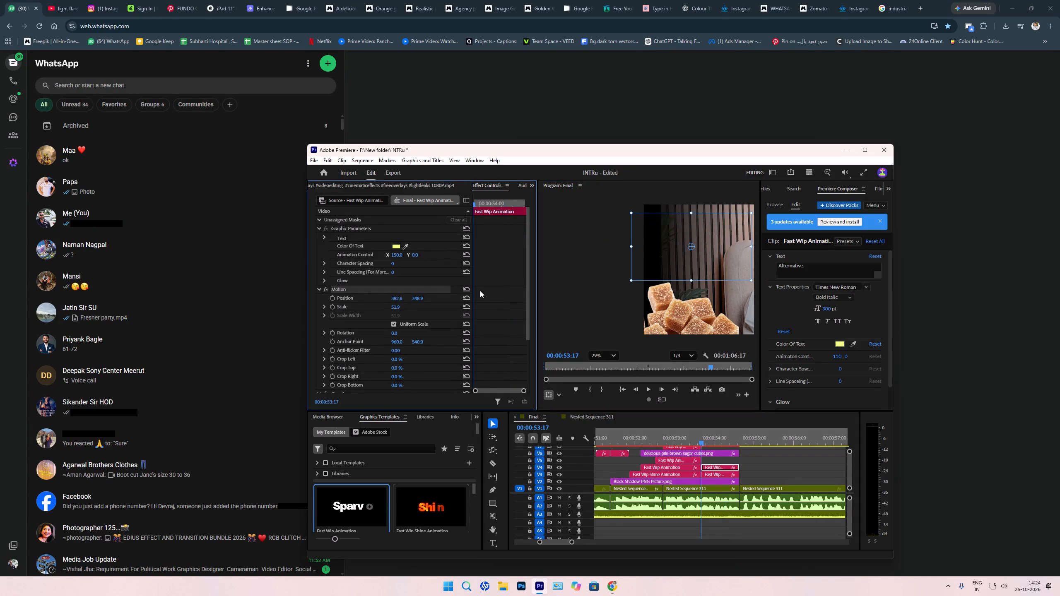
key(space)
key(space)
key(Up)
click(706, 468)
drag(703, 466, 708, 469)
Play back the Healthy and Alternative titles to check the trimmed start against the speech.
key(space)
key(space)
key(Up)
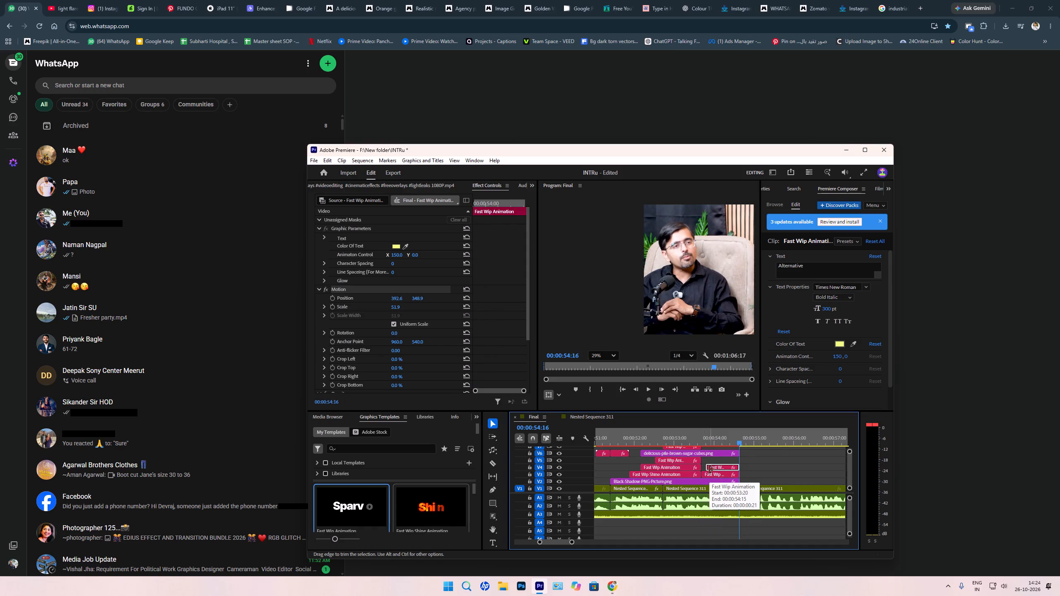
key(Up)
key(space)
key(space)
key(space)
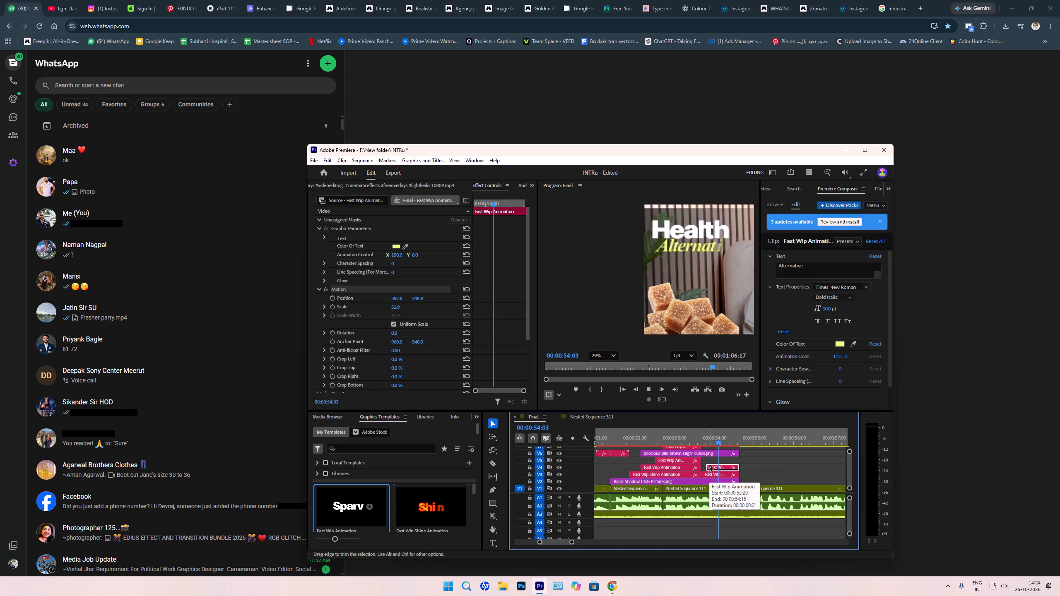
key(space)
Scale the Alternative title to 52.4 and place it directly beneath Healthy at about 375.4, 354.2.
middle_drag(635, 238, 631, 252)
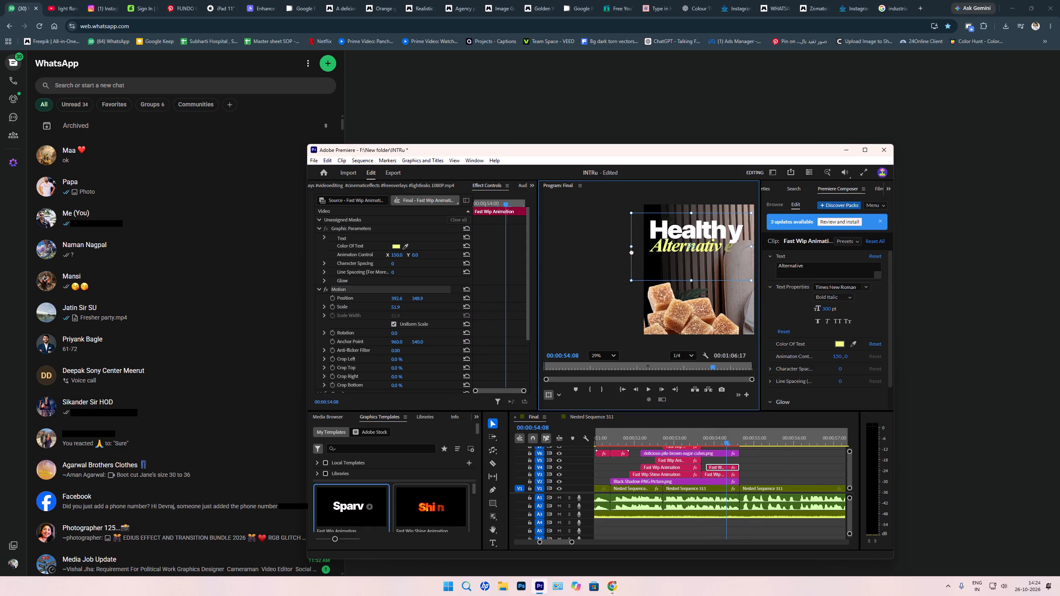
middle_drag(631, 252, 631, 256)
middle_drag(646, 257, 637, 260)
drag(737, 268, 753, 269)
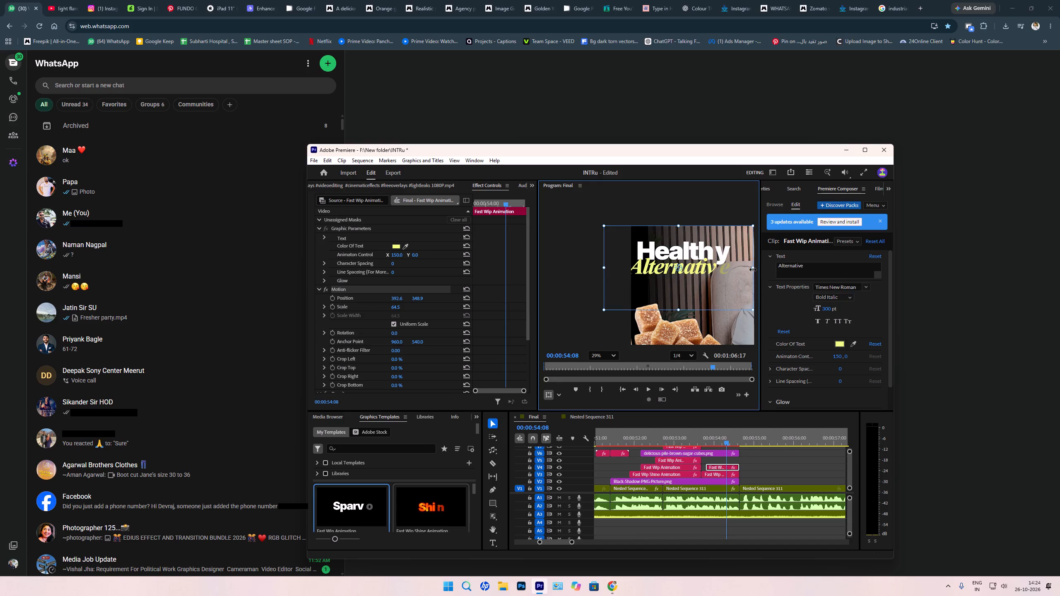
drag(753, 269, 776, 275)
drag(698, 269, 721, 275)
scroll(689, 259, down, 1)
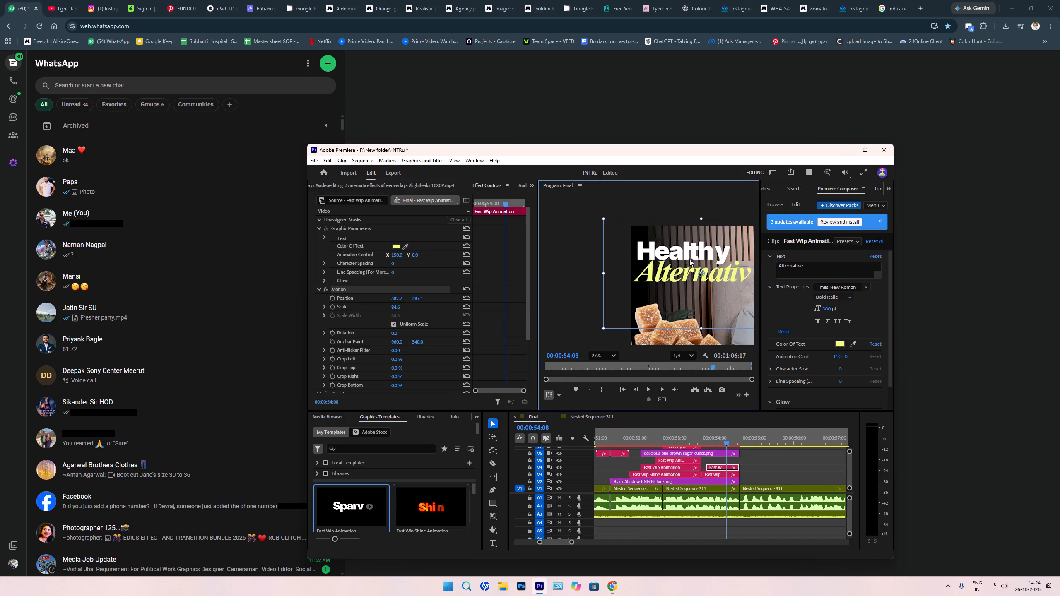
scroll(689, 259, down, 3)
scroll(689, 258, up, 3)
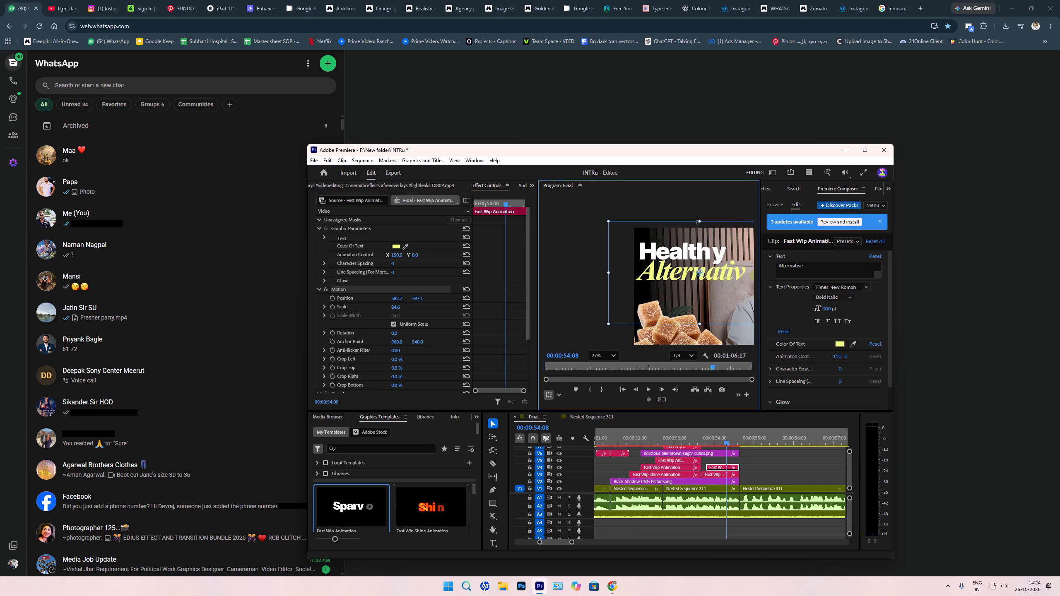
drag(697, 221, 703, 240)
drag(715, 274, 693, 274)
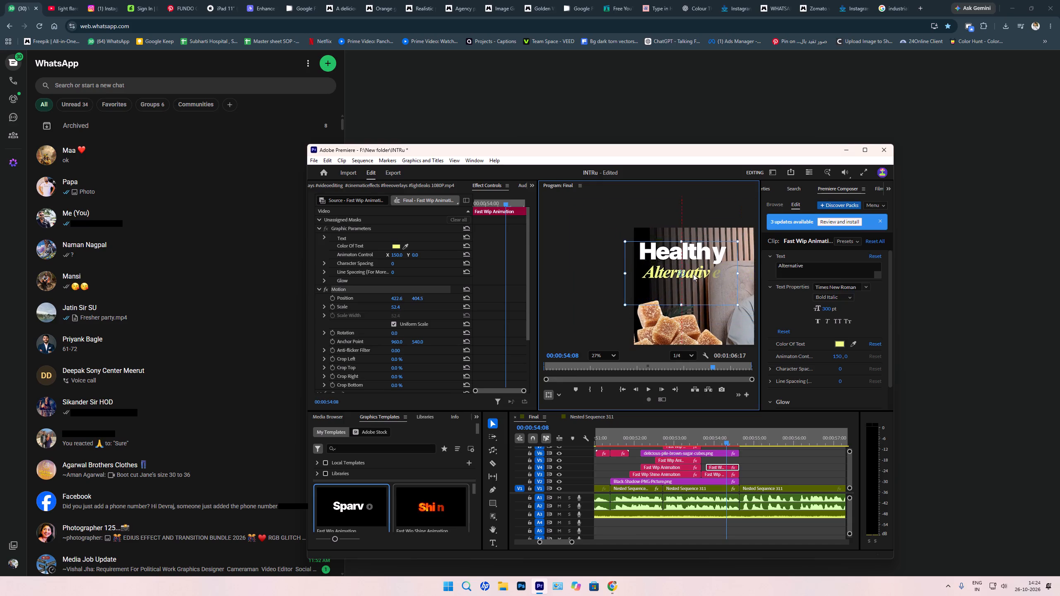
drag(693, 274, 692, 272)
Duplicate the Alternative title from V4 onto V5 and shorten the copy from its start, keeping the same end point.
drag(712, 465, 713, 461)
drag(709, 459, 719, 461)
Replace the text of the duplicated title on V5 with "haiiiii".
click(724, 460)
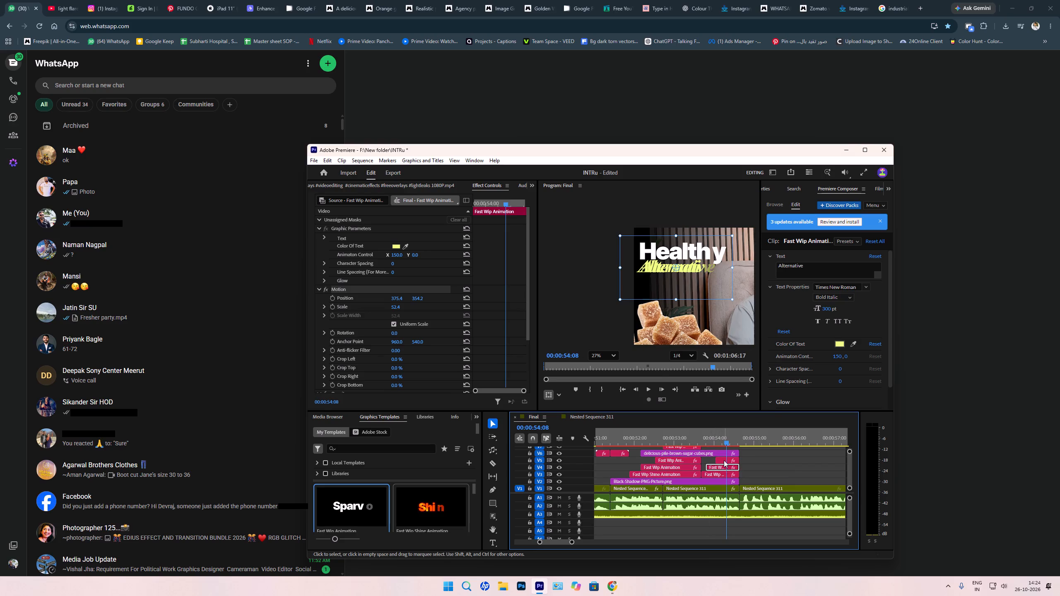
drag(809, 270, 700, 266)
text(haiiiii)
Position the haiiiii title beneath Alternative and align it with that line's left edge, at 206.0, 486.4.
drag(692, 272, 677, 288)
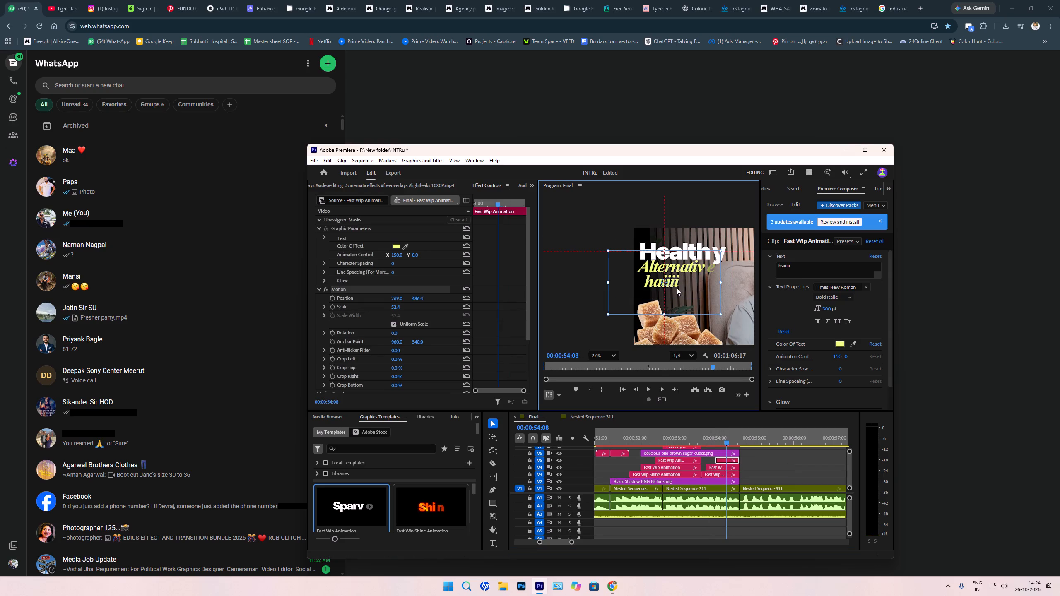
drag(677, 288, 670, 286)
drag(670, 285, 677, 285)
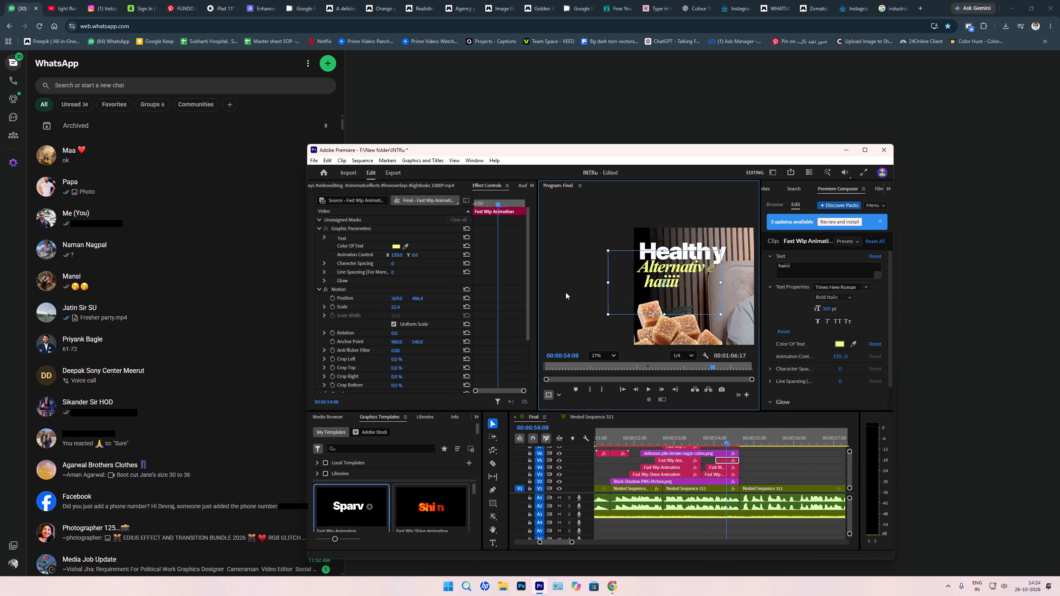
click(566, 292)
click(662, 287)
drag(395, 298, 369, 296)
click(620, 295)
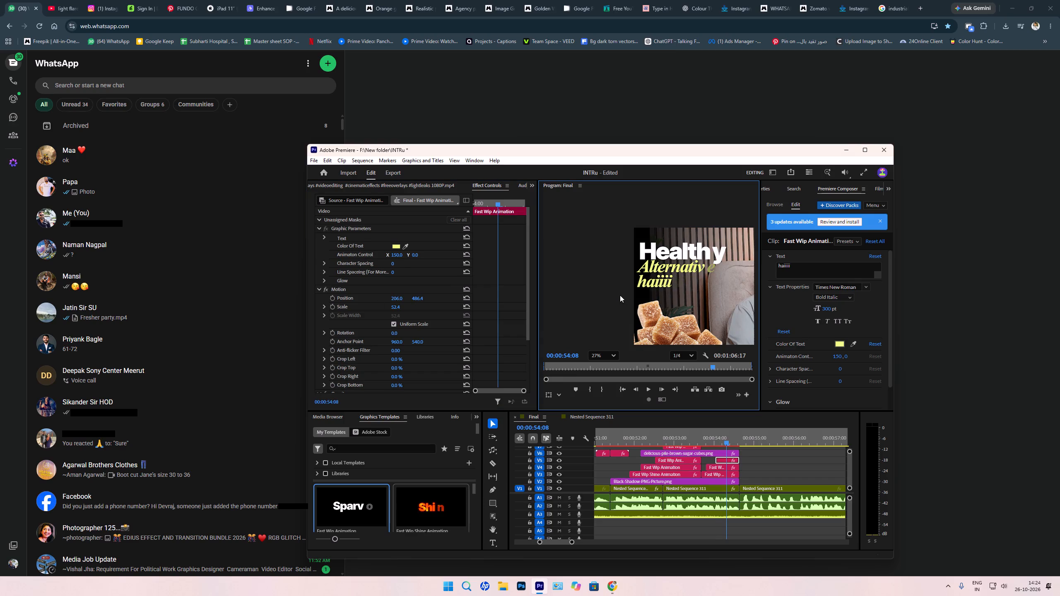
Play back the Healthy, Alternative and haiiiii titles to check their timing against the speech.
key(Up)
key(Up)
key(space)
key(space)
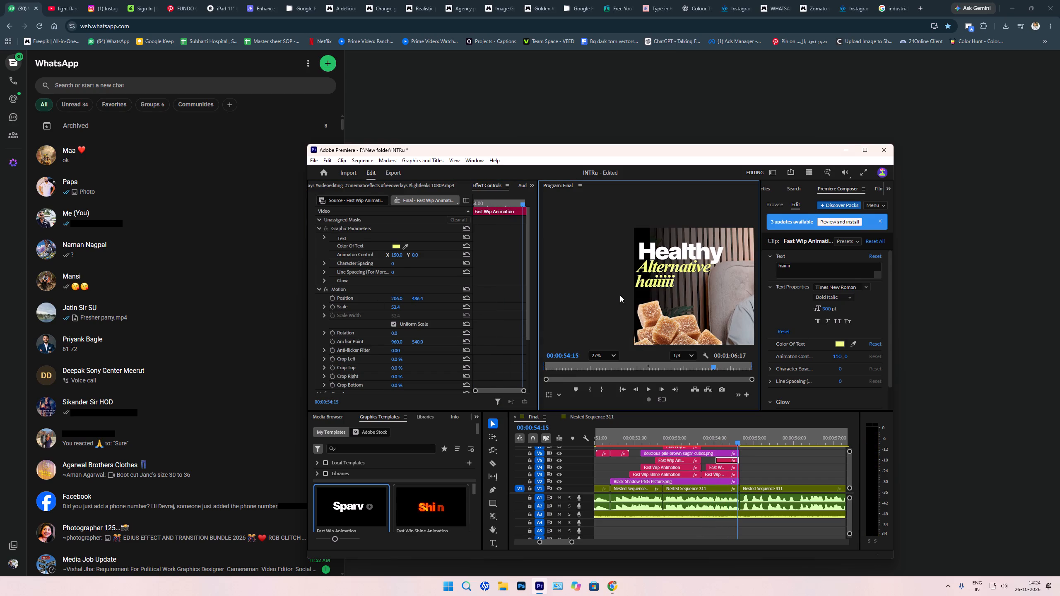
Find the vidsave.com Cinematic Light Leak clip in the project bin and open it as the source clip.
key(grave)
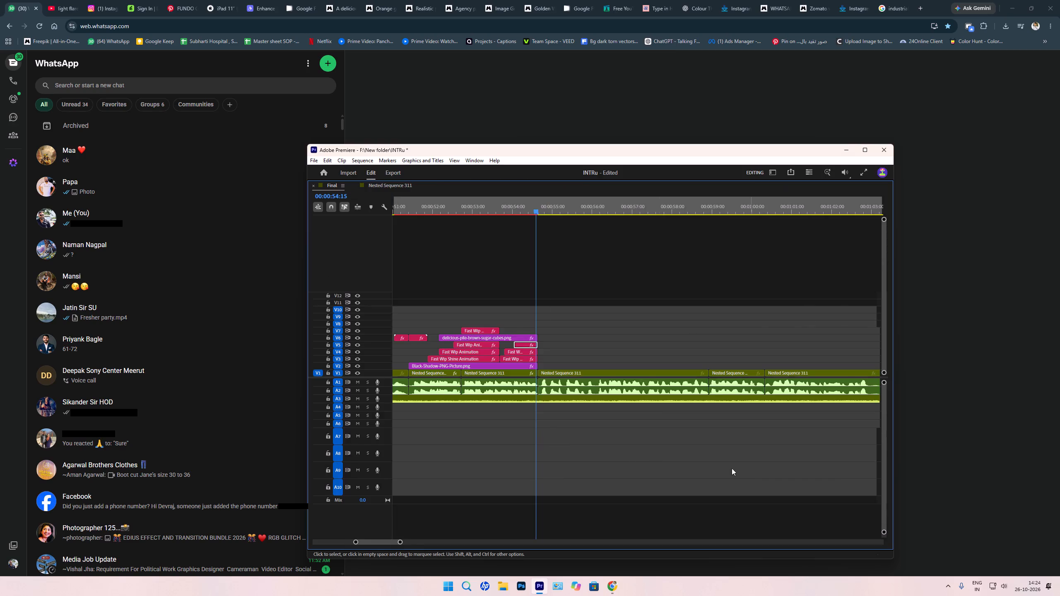
scroll(637, 453, down, 6)
scroll(638, 453, up, 5)
text(--===)
key(grave)
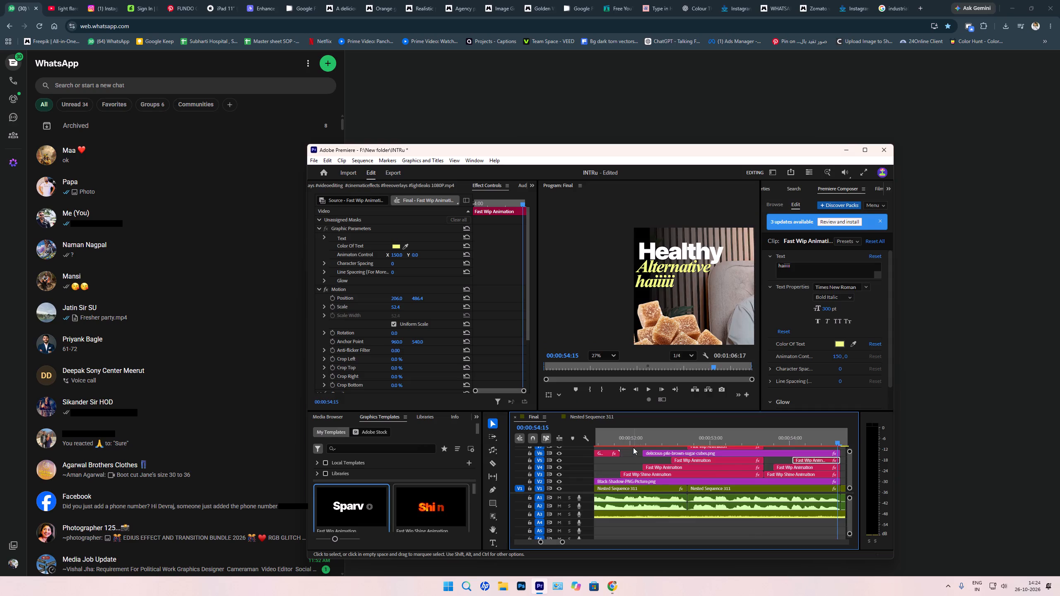
scroll(712, 474, down, 7)
scroll(712, 476, up, 1)
scroll(712, 476, down, 3)
scroll(331, 414, up, 4)
scroll(335, 421, down, 6)
scroll(412, 498, up, 2)
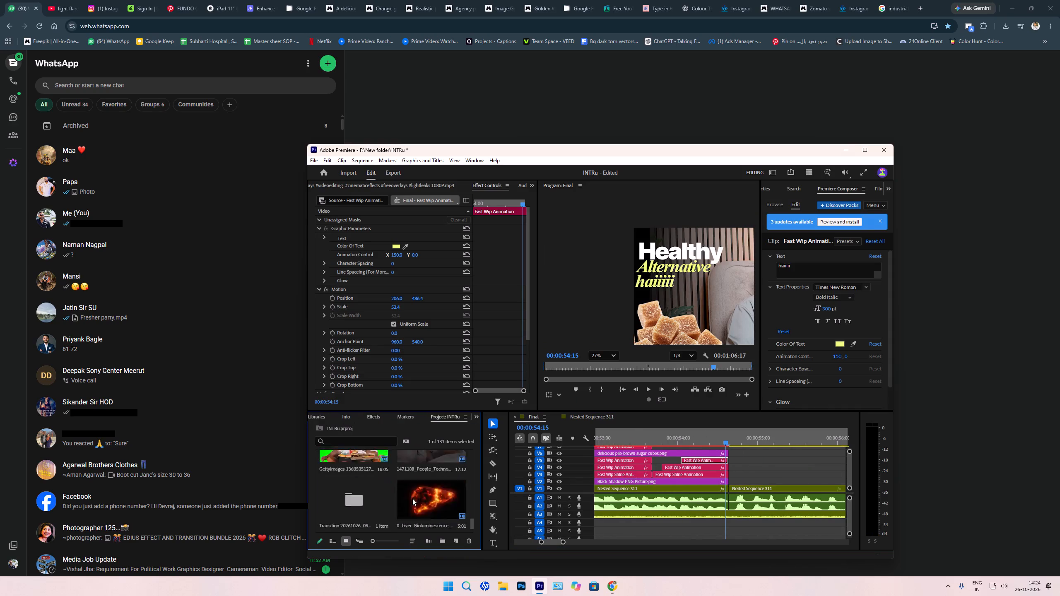
scroll(412, 498, up, 13)
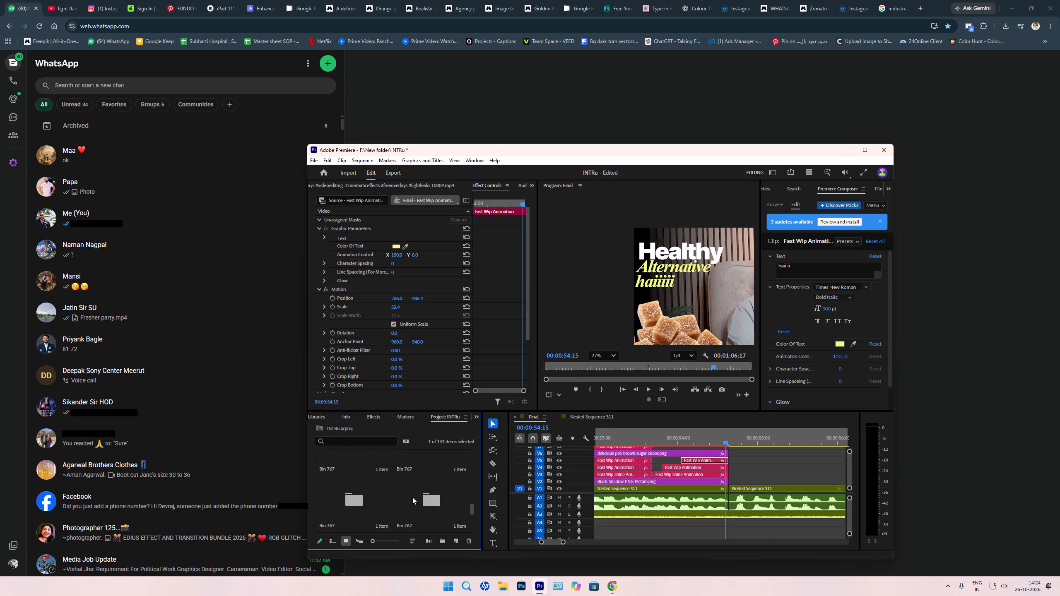
scroll(412, 497, up, 20)
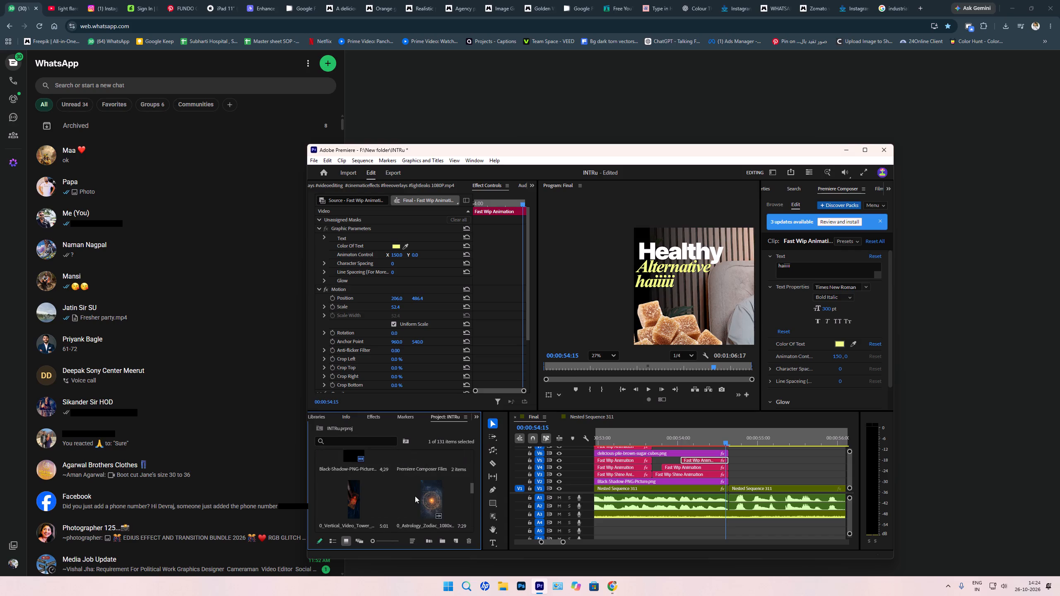
scroll(415, 495, down, 3)
scroll(416, 495, up, 4)
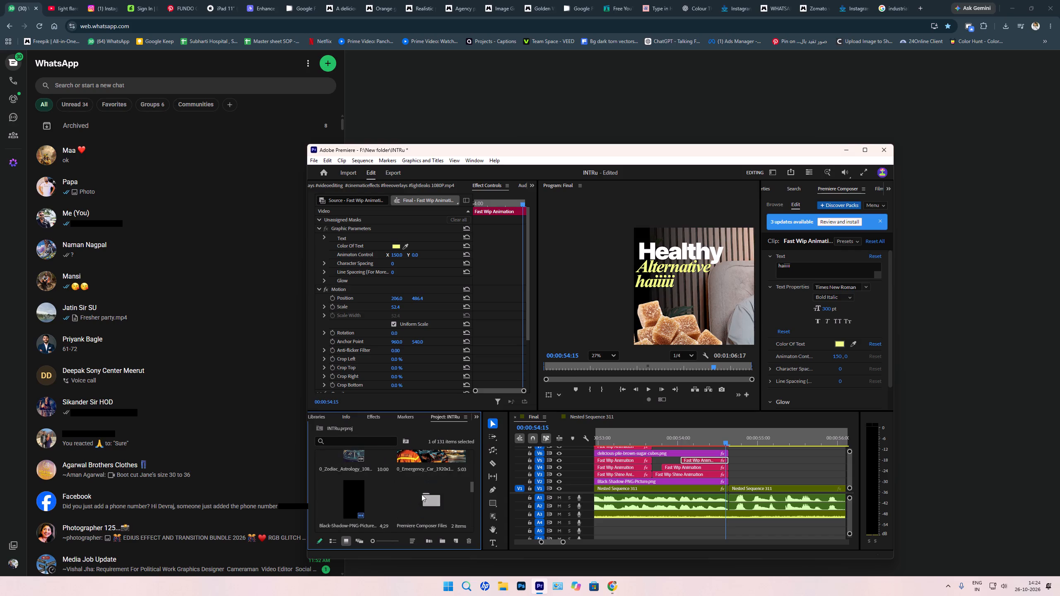
scroll(422, 491, up, 2)
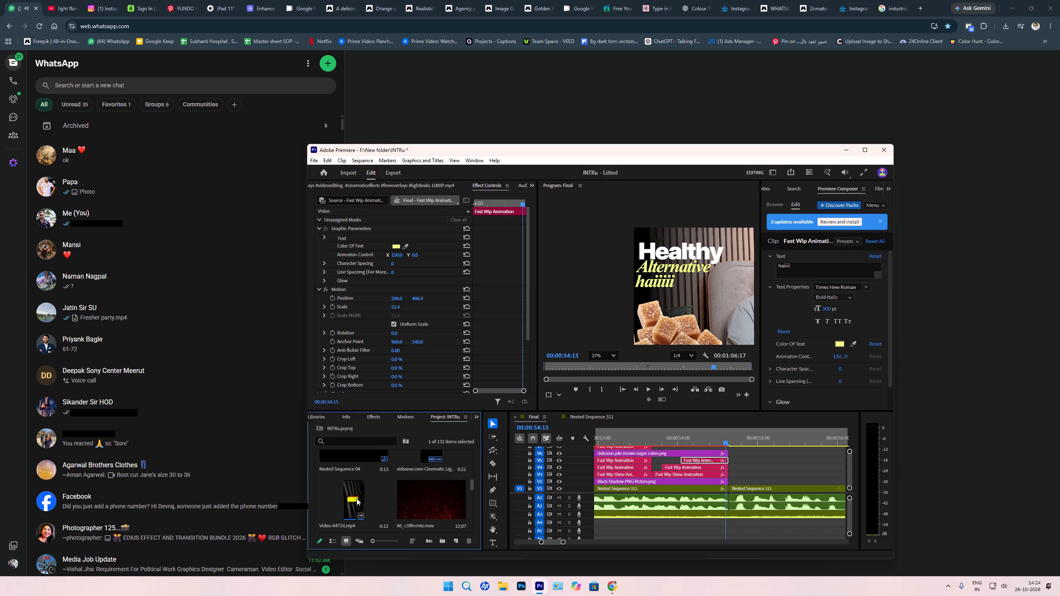
scroll(357, 498, up, 5)
scroll(358, 497, down, 5)
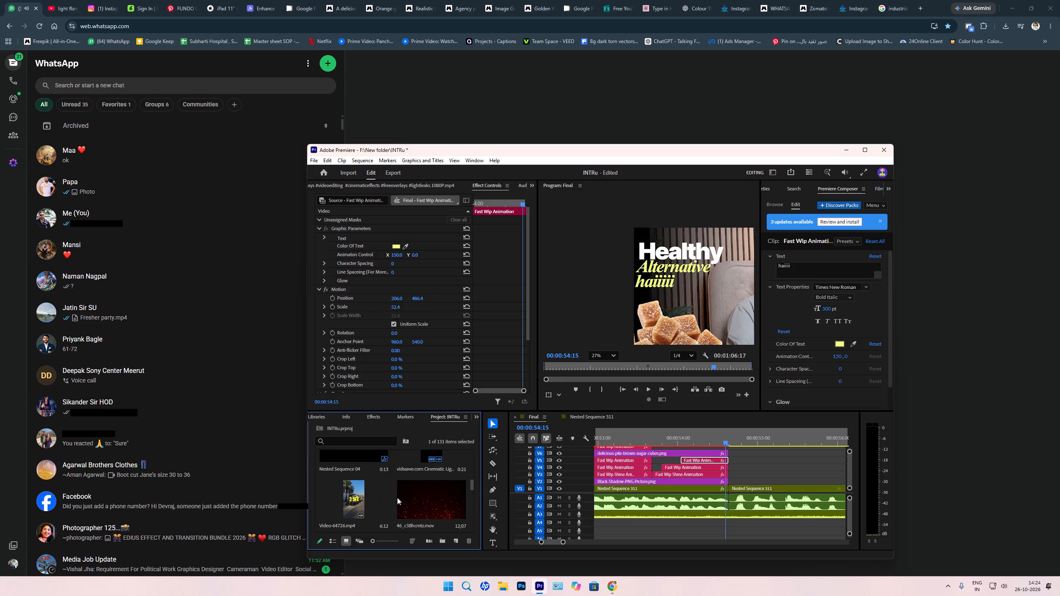
double_click(424, 459)
Place the light leak clip above the titles with its audio on A4, so it spans the cut at 00:00:54:15.
drag(409, 314, 718, 453)
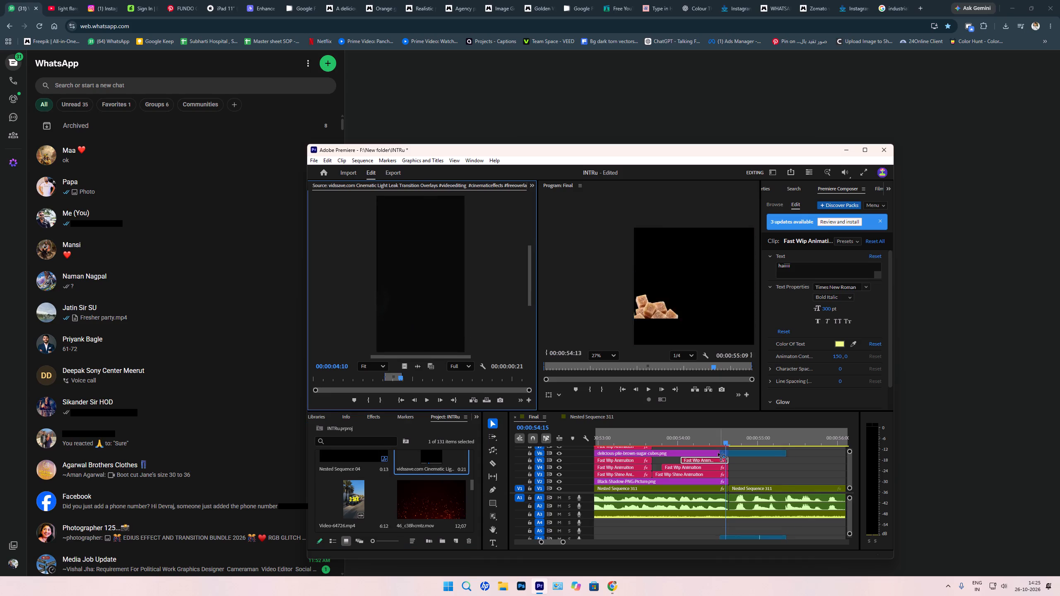
drag(718, 453, 710, 447)
key(grave)
drag(522, 430, 520, 409)
drag(534, 407, 508, 407)
key(grave)
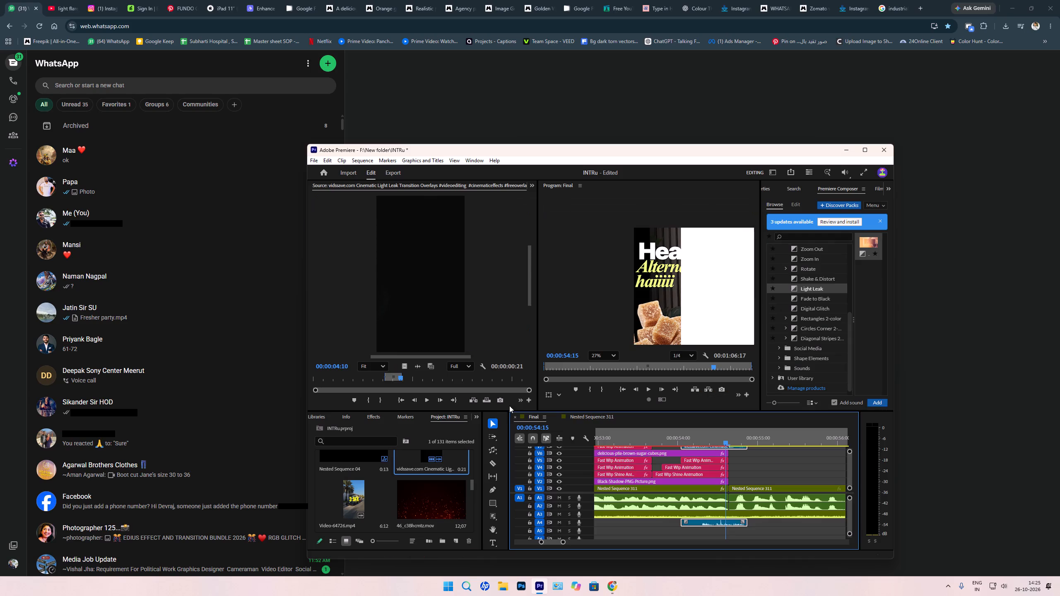
Set the opacity blend mode of the placed light leak clip to Screen and preview the start of the effect.
click(535, 184)
click(542, 201)
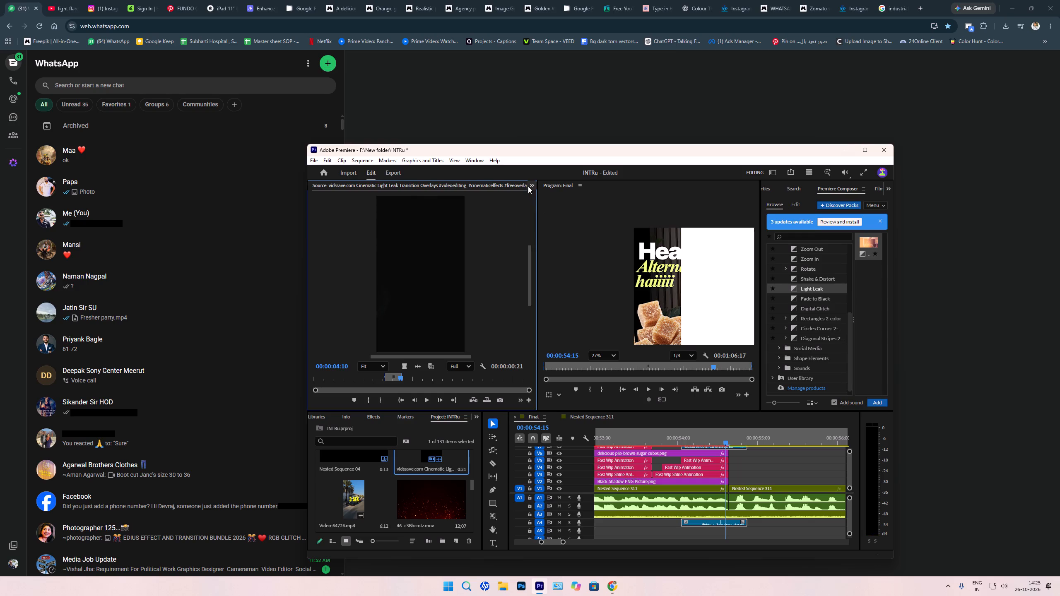
click(528, 186)
click(532, 211)
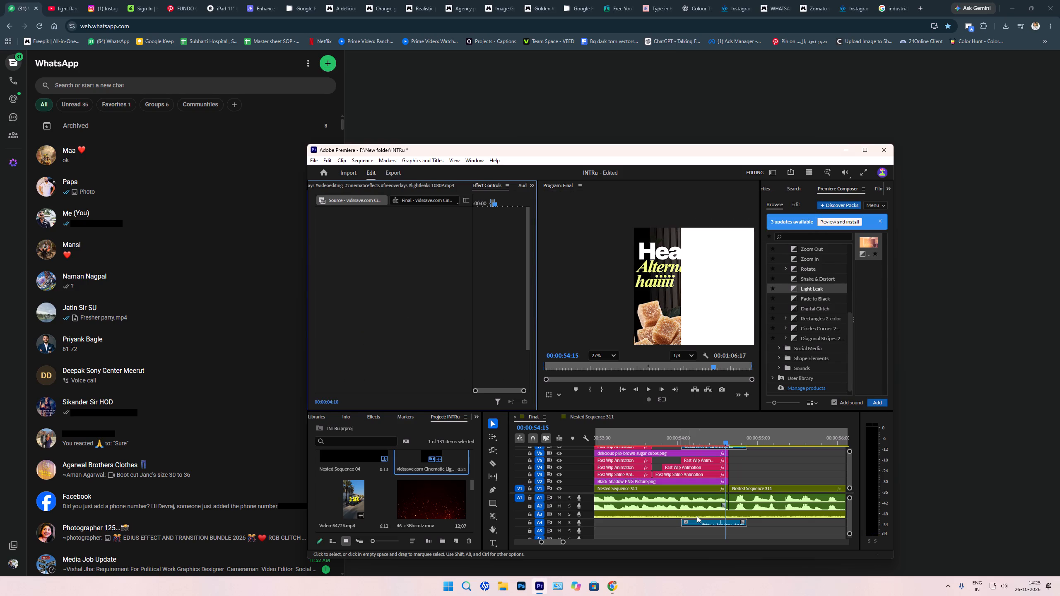
click(700, 519)
click(426, 352)
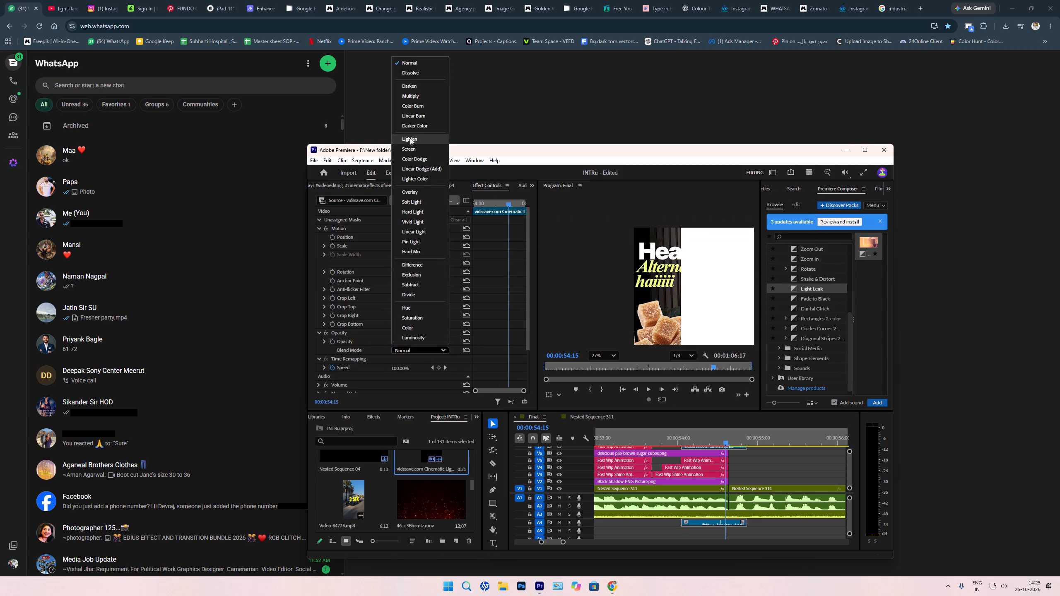
click(414, 147)
key(Up)
key(space)
key(space)
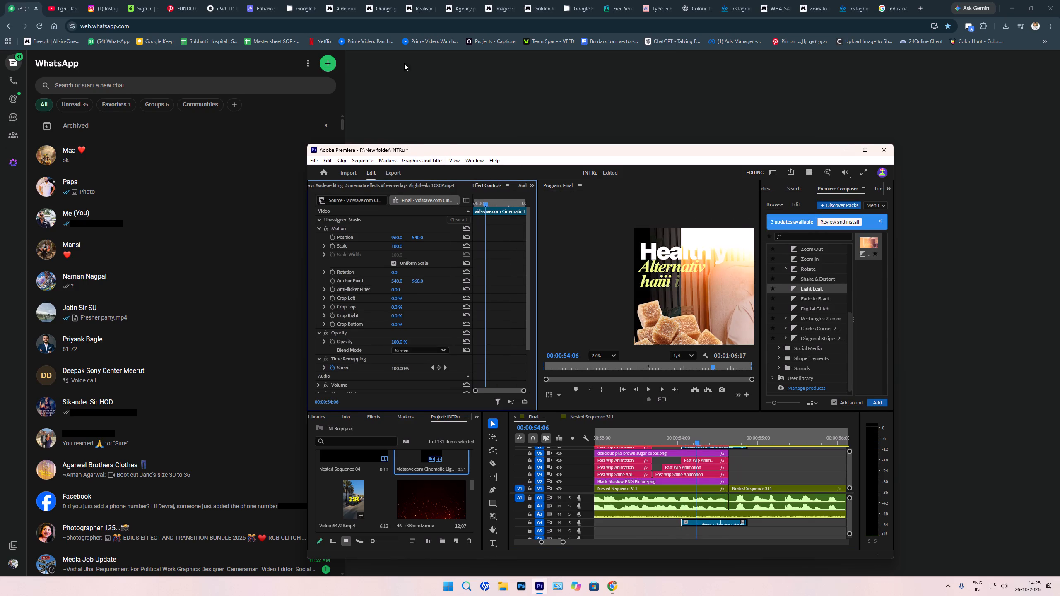
Set the light leak clip's rotation to 90 degrees.
click(403, 269)
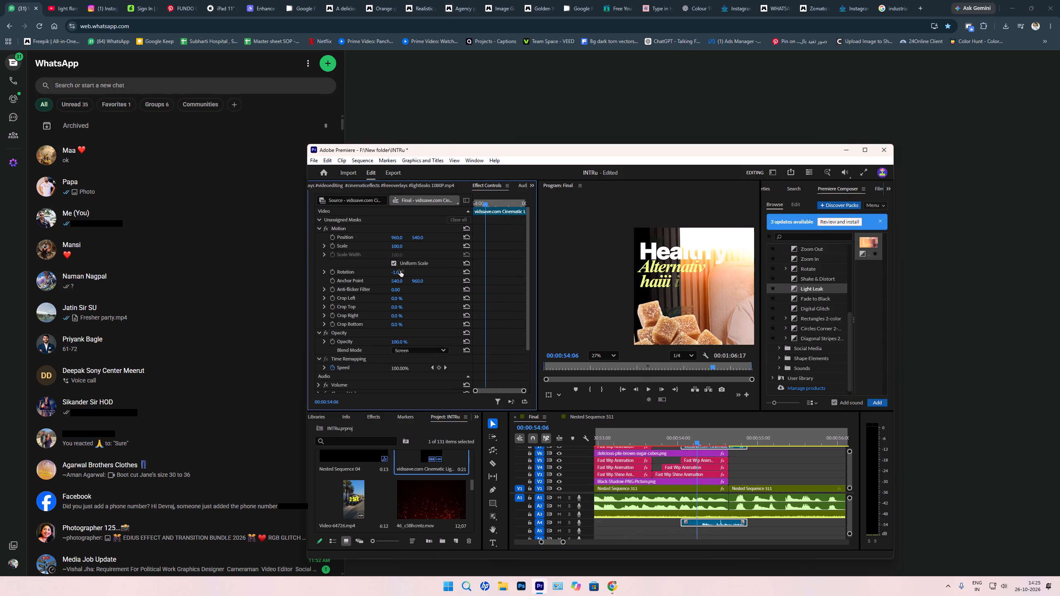
click(409, 272)
text(90)
key(Return)
Play back the rotated light leak across the cut to check how it covers the frame.
key(Up)
key(space)
key(Up)
key(space)
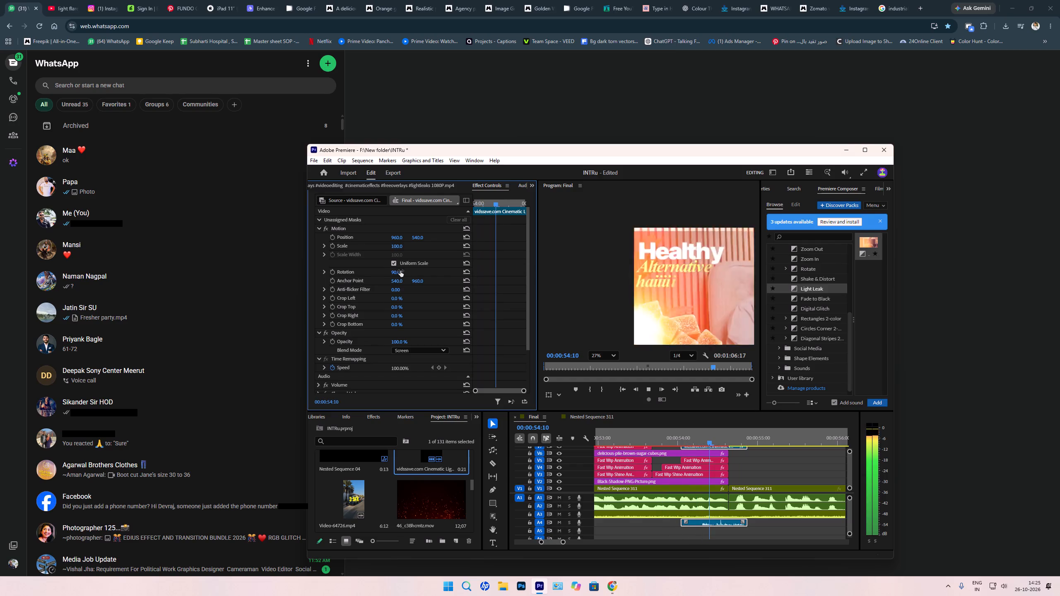
key(space)
scroll(661, 237, down, 2)
scroll(661, 266, up, 1)
scroll(660, 270, down, 16)
middle_drag(710, 234, 646, 359)
drag(641, 291, 850, 317)
middle_drag(665, 290, 850, 316)
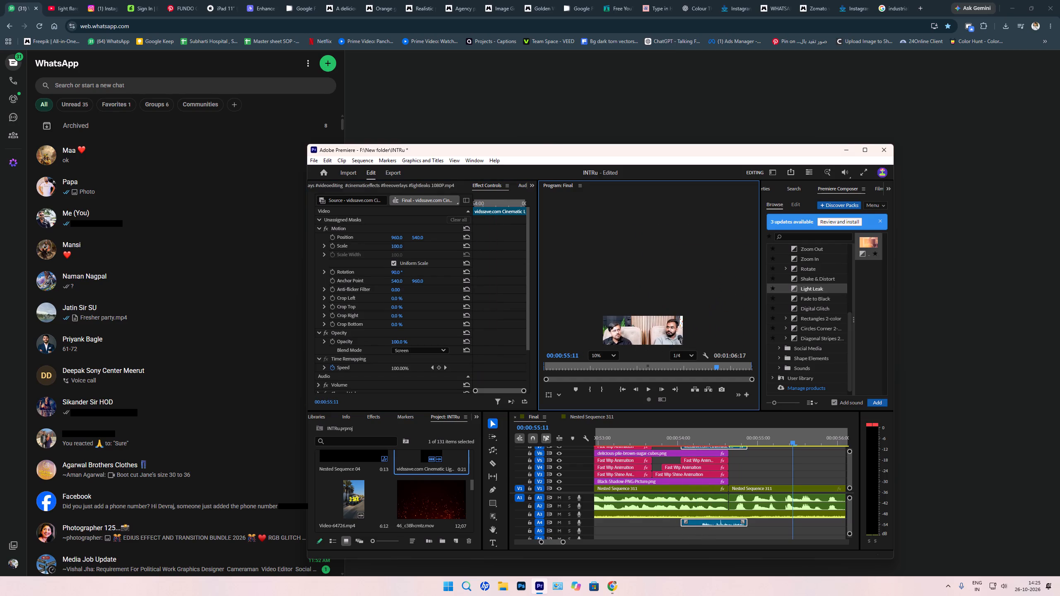
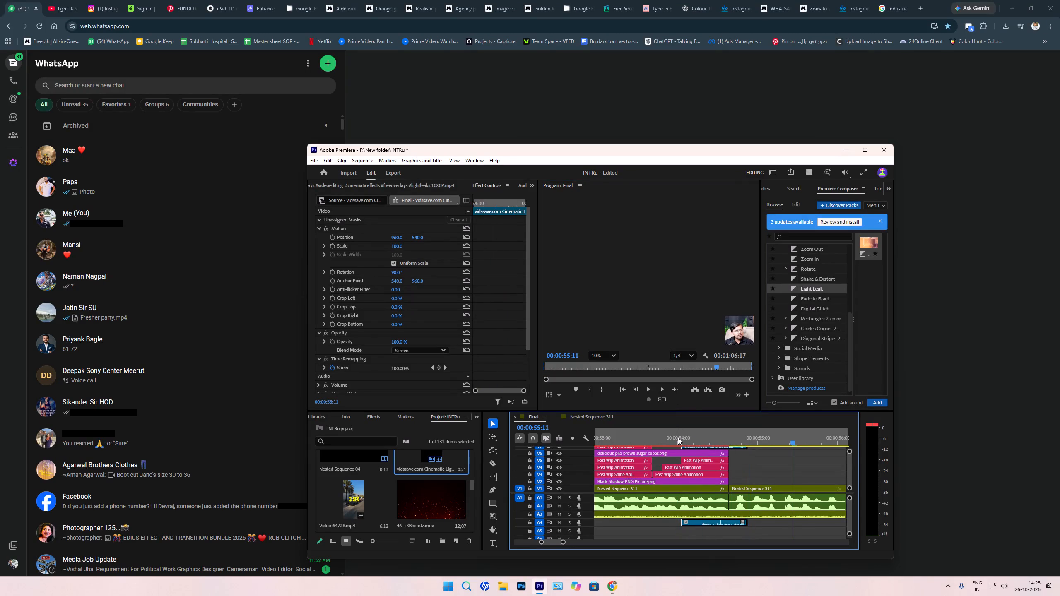
Play back the footage after the light leak transition and return to the cut at 00:00:58:23.
middle_drag(626, 328, 686, 309)
scroll(688, 306, up, 16)
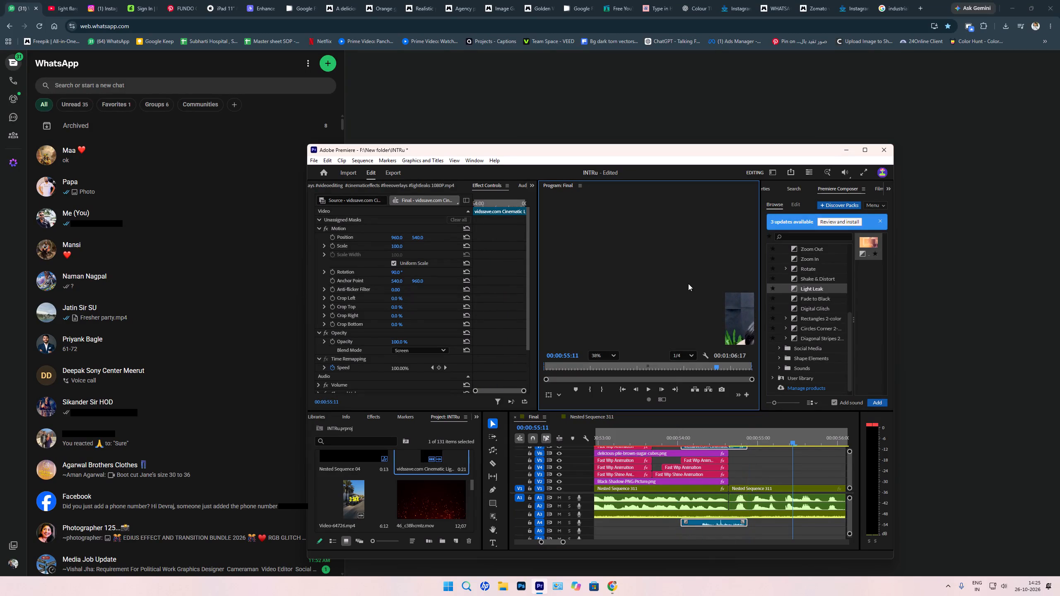
key(space)
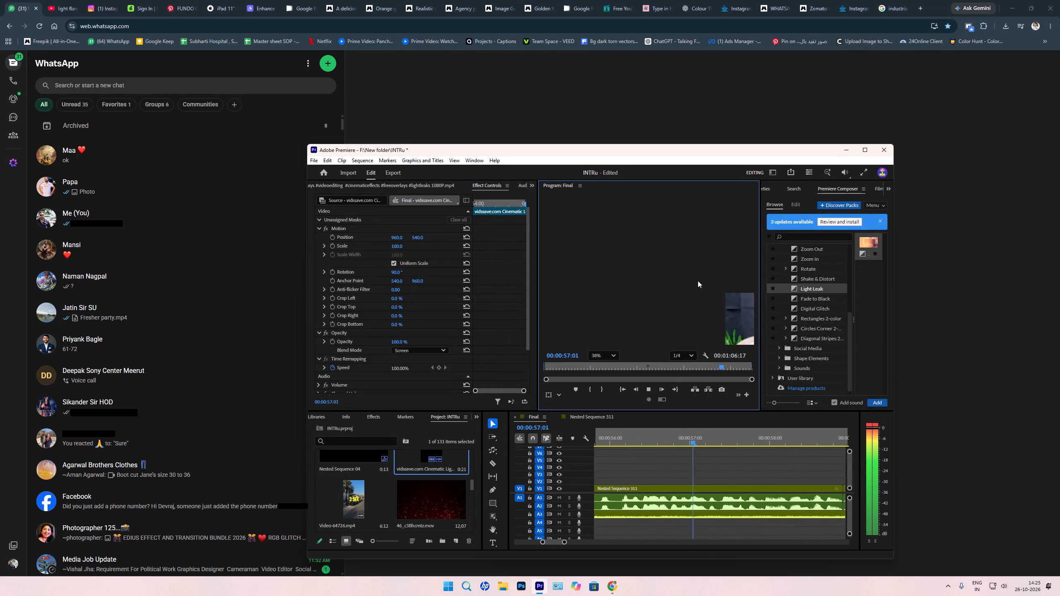
drag(565, 543, 623, 542)
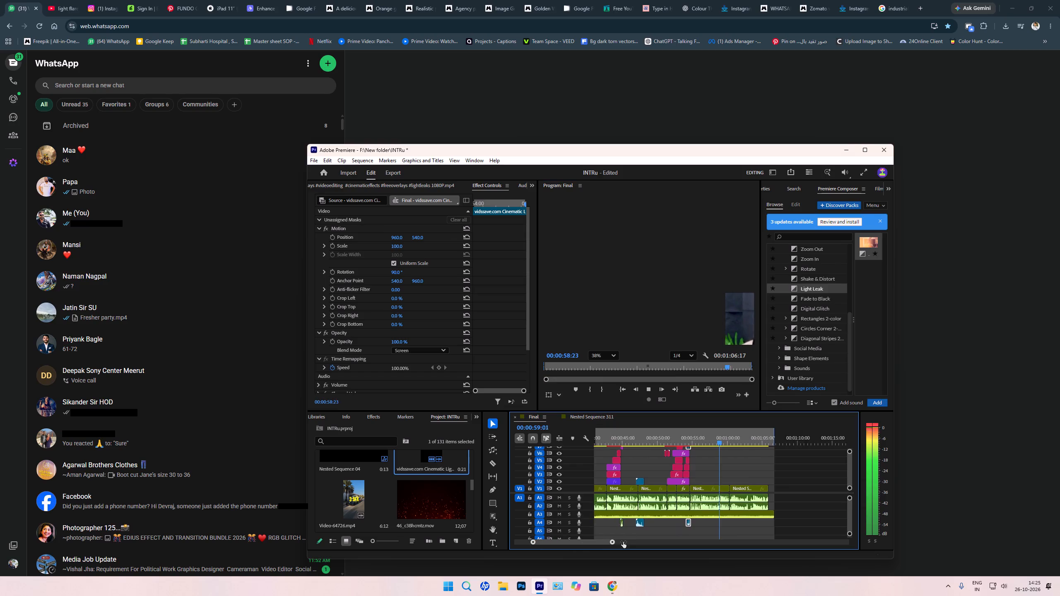
drag(623, 542, 579, 539)
click(745, 437)
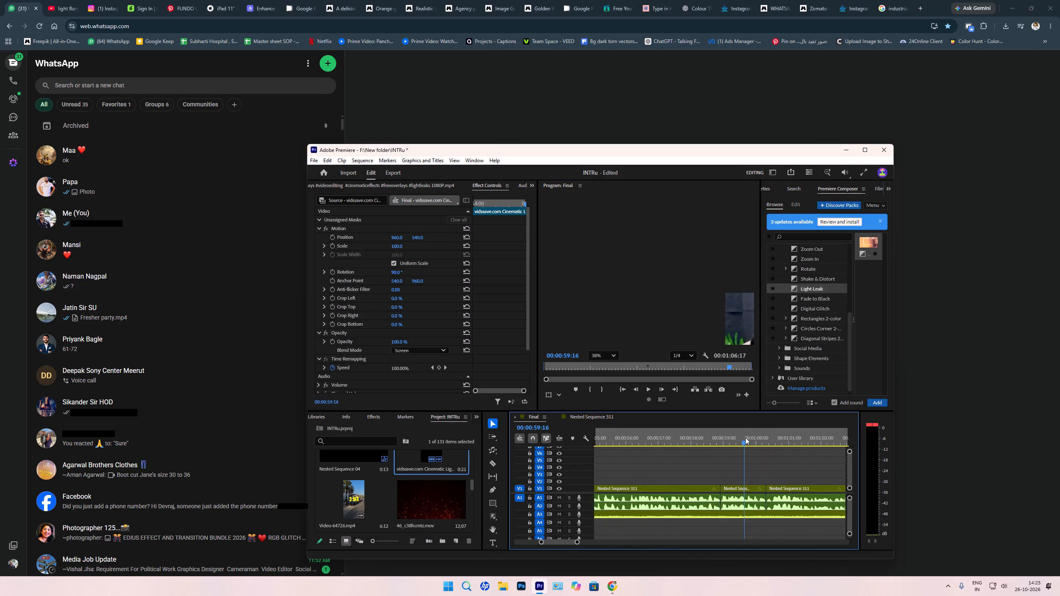
key(Up)
key(space)
key(space)
key(Up)
Copy the Studio Reverb effect from the first A1 audio clip onto the short clip starting at 00:00:58:23 and preview it.
drag(542, 541, 357, 550)
scroll(629, 516, up, 13)
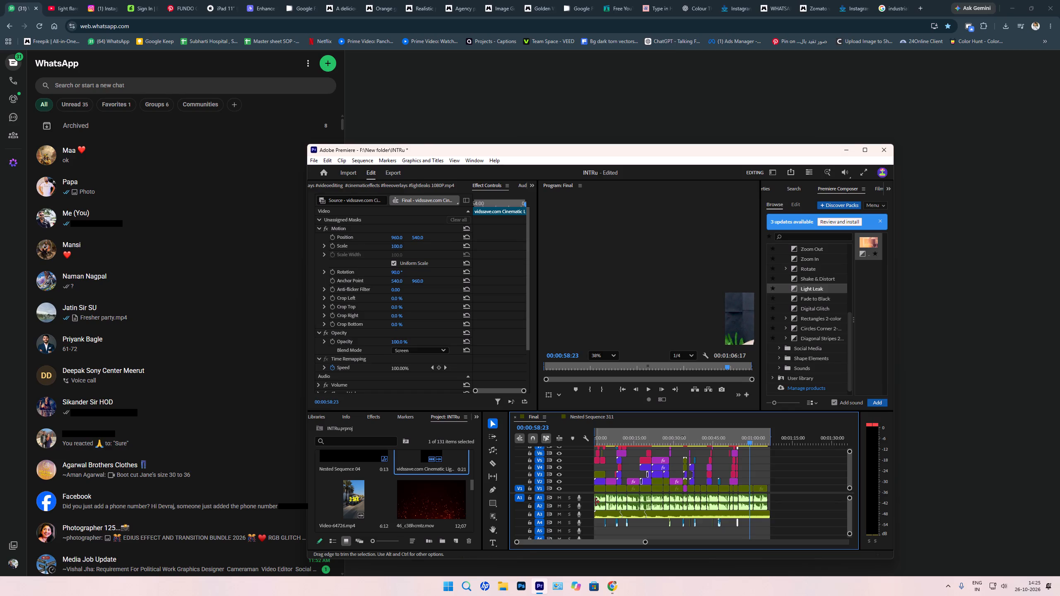
click(598, 502)
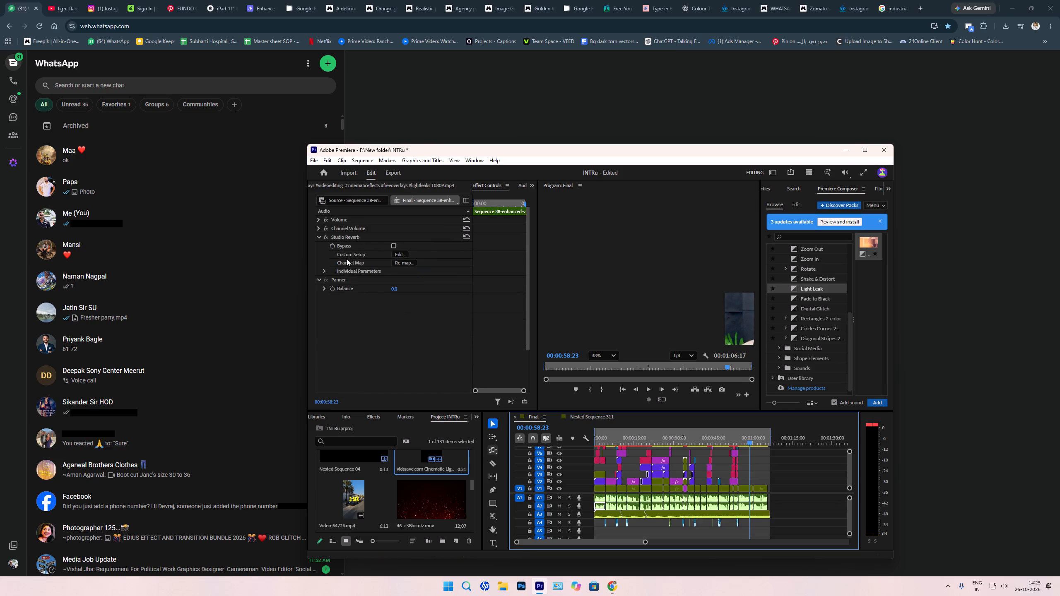
click(343, 234)
key(ctrl+c)
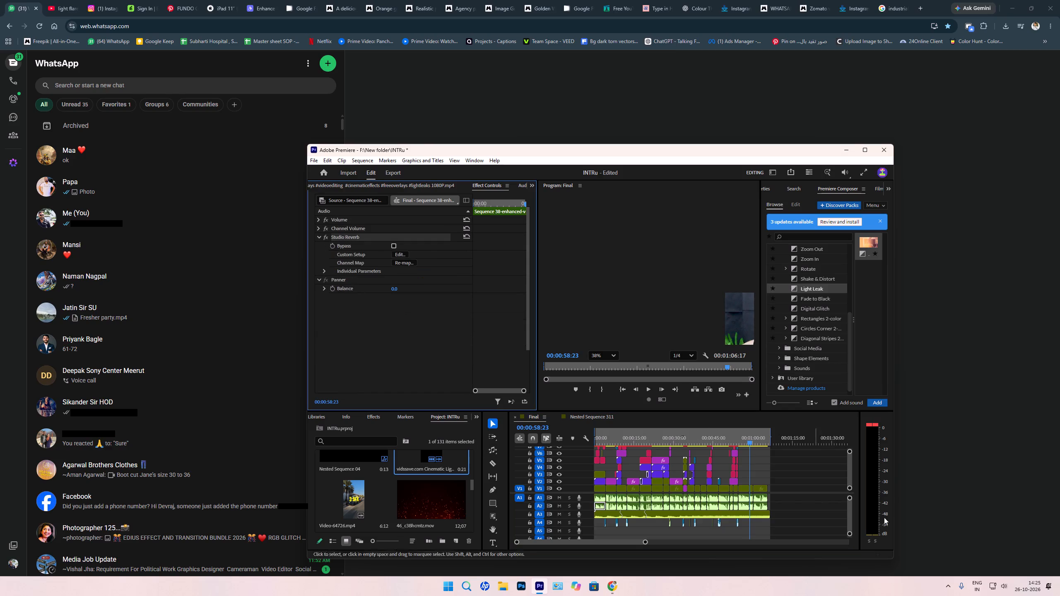
drag(811, 502, 797, 502)
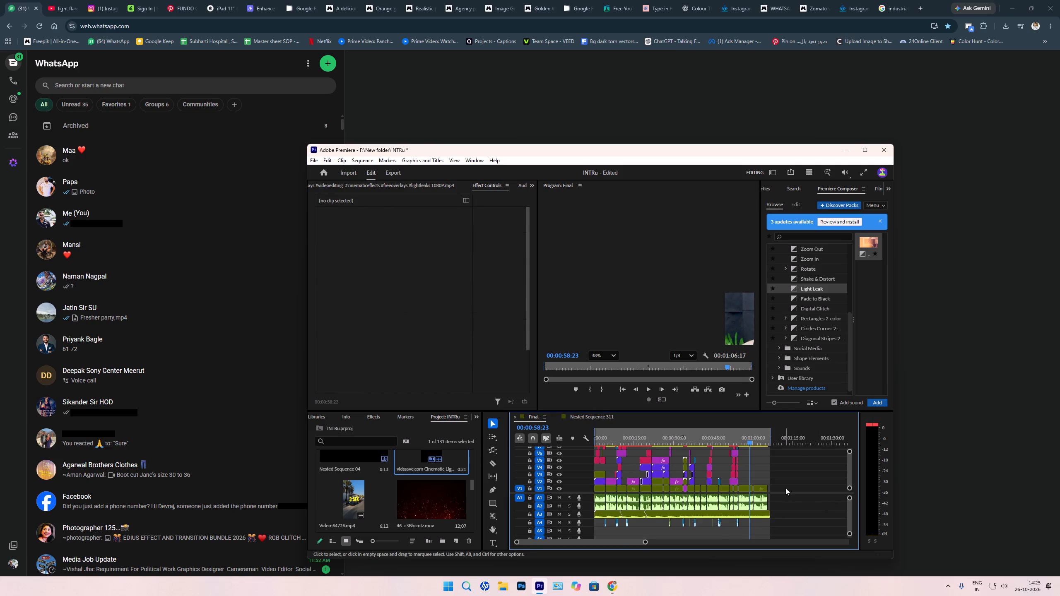
text(====)
drag(744, 471, 745, 501)
drag(743, 503, 743, 508)
drag(738, 467, 748, 505)
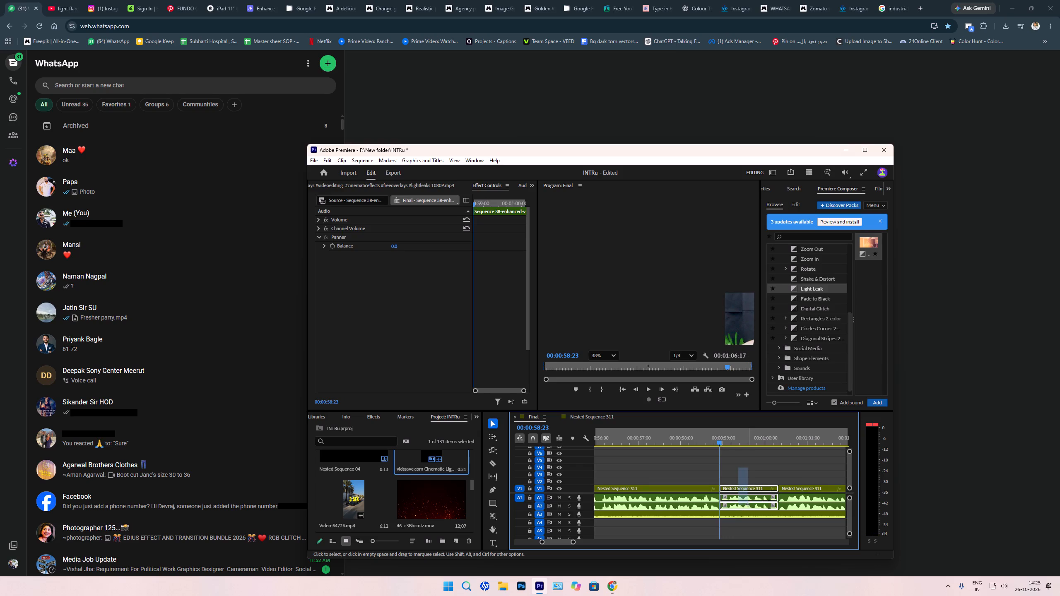
drag(748, 505, 748, 505)
key(ctrl+v)
key(space)
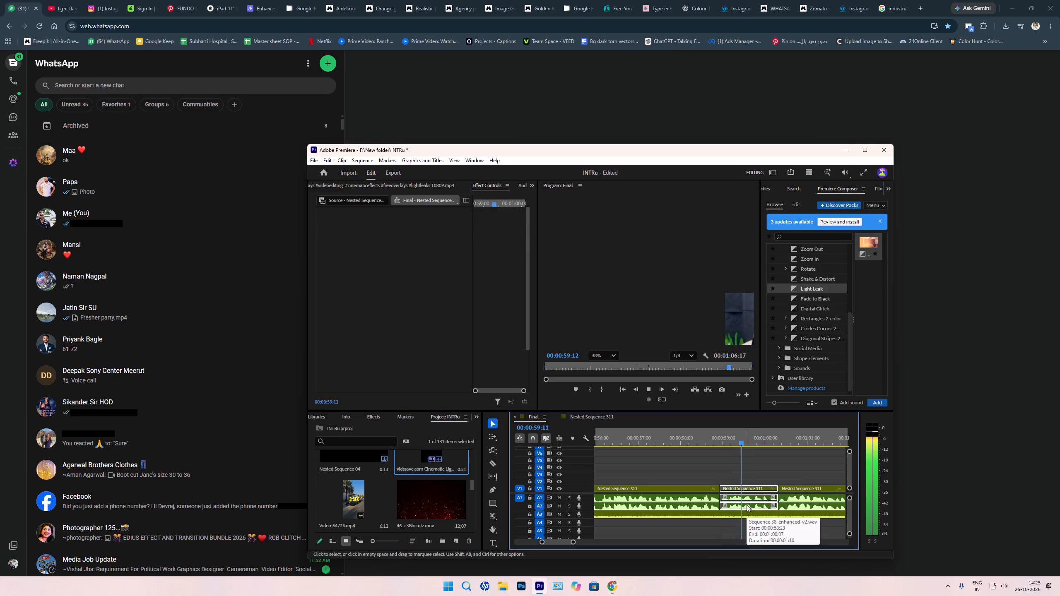
key(space)
key(Up)
Play back from the cut at 00:00:58:23 into the closing clip, checking the framing of the speakers.
click(775, 436)
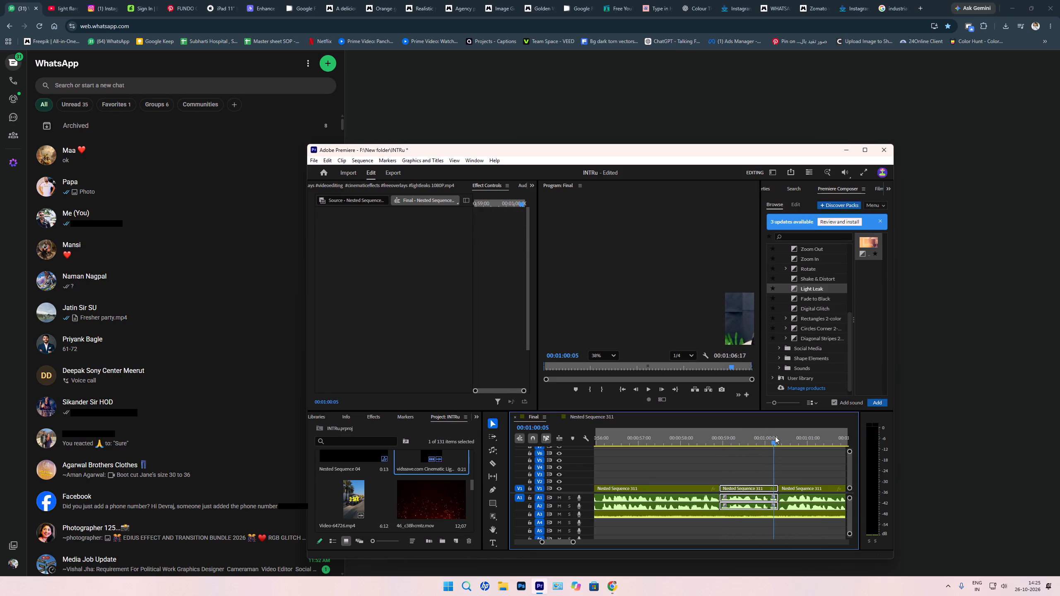
key(Up)
click(765, 466)
scroll(713, 340, down, 5)
middle_drag(711, 323, 694, 310)
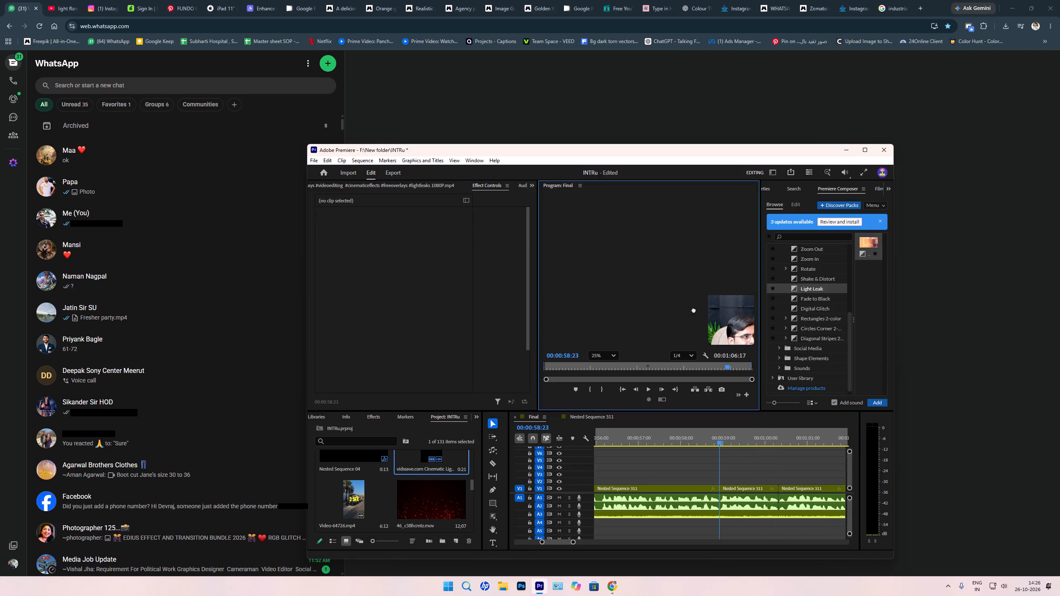
middle_drag(694, 310, 694, 301)
scroll(699, 310, down, 20)
middle_click(703, 322)
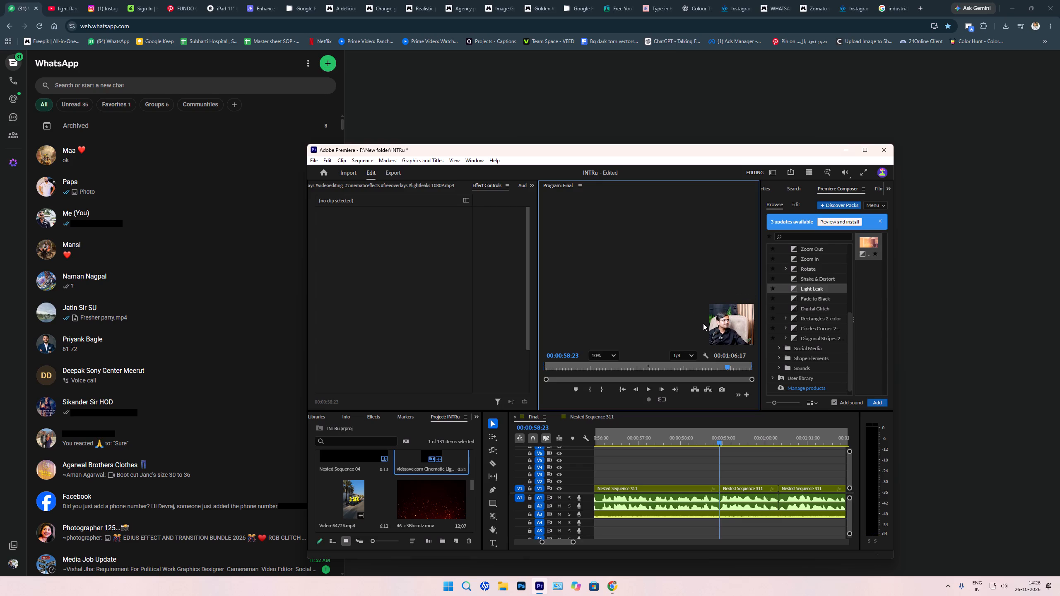
key(space)
middle_drag(706, 324, 660, 311)
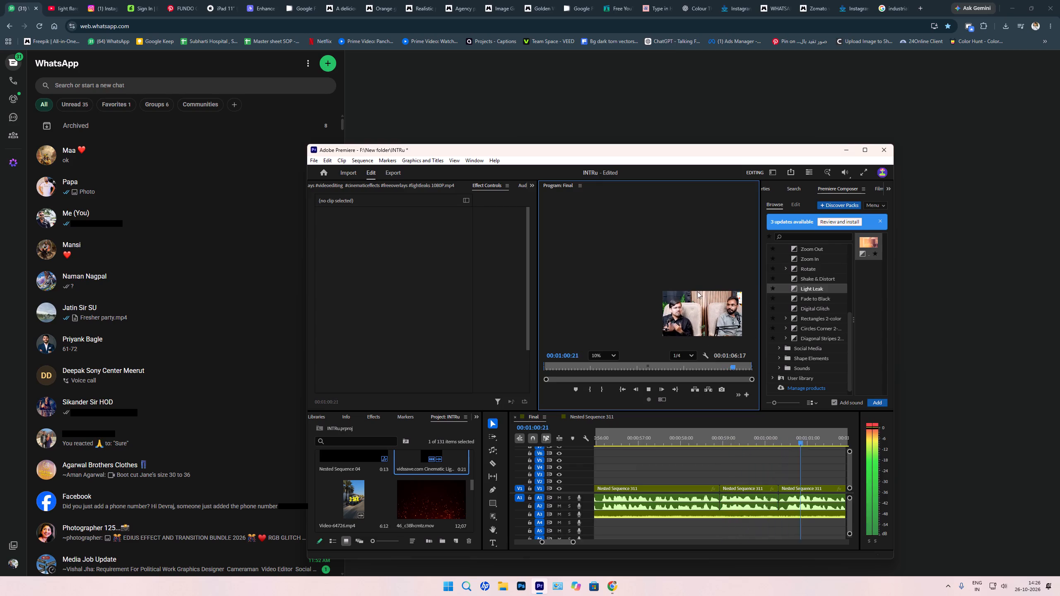
middle_drag(698, 290, 655, 325)
scroll(653, 325, down, 1)
scroll(746, 478, down, 6)
scroll(746, 478, up, 1)
scroll(746, 478, down, 1)
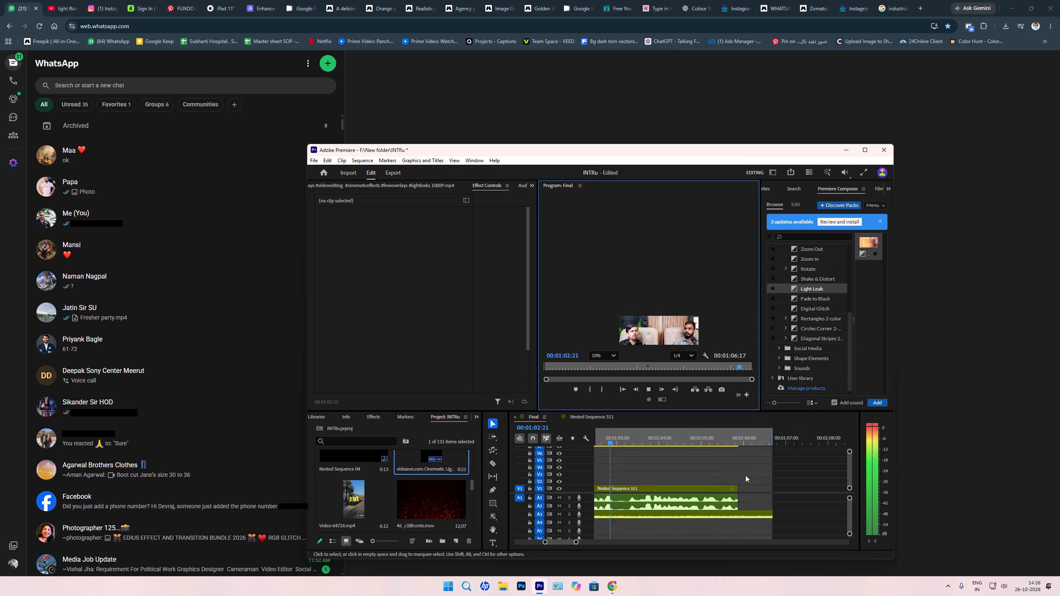
text(--=)
scroll(726, 474, up, 5)
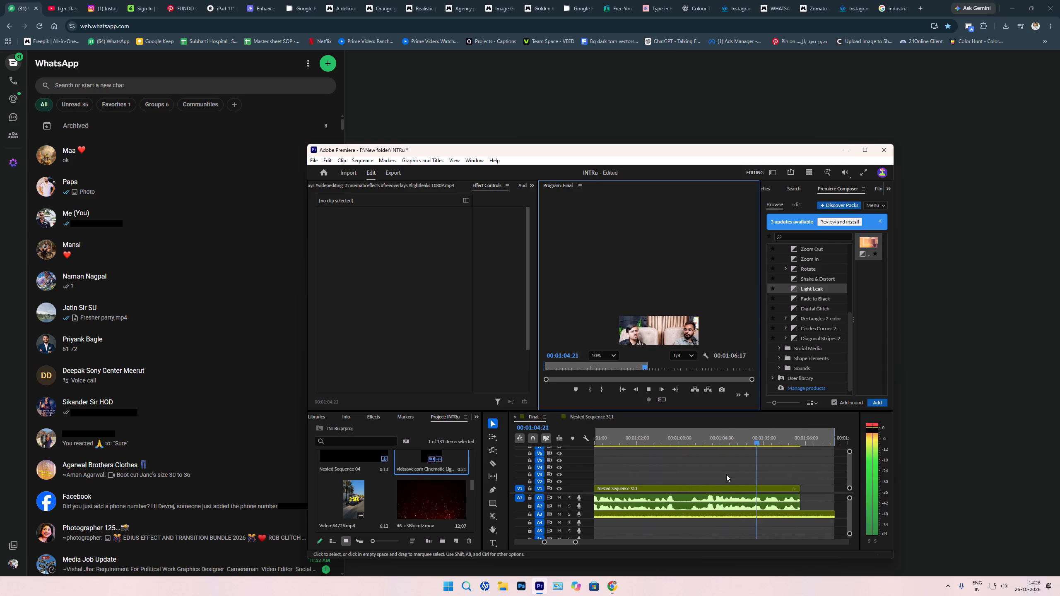
Replay the closing clip of the Final sequence through to its end at 00:01:05:22.
drag(677, 431, 624, 436)
key(space)
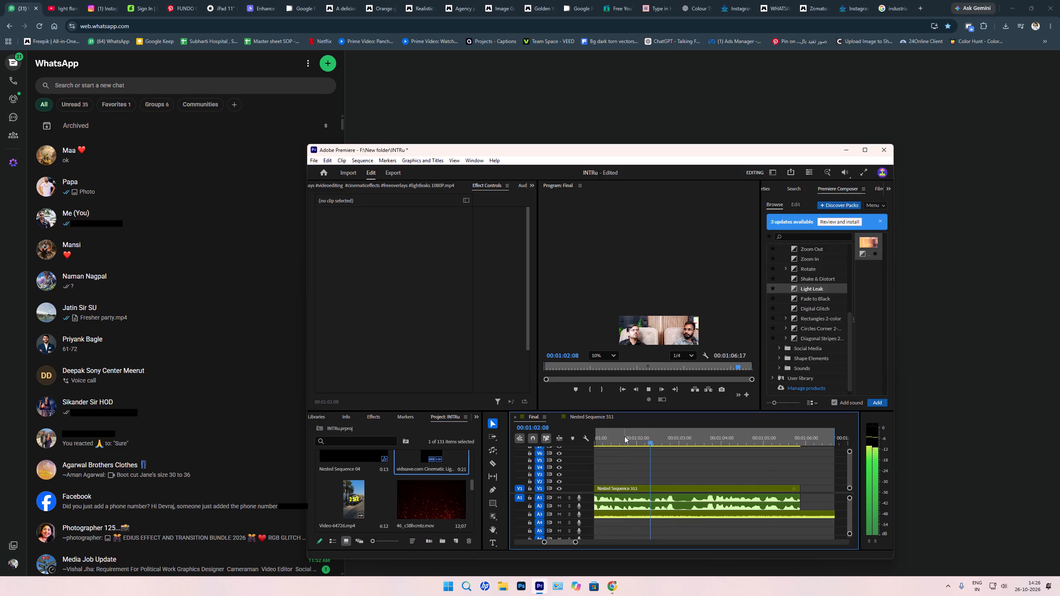
key(space)
click(624, 436)
key(space)
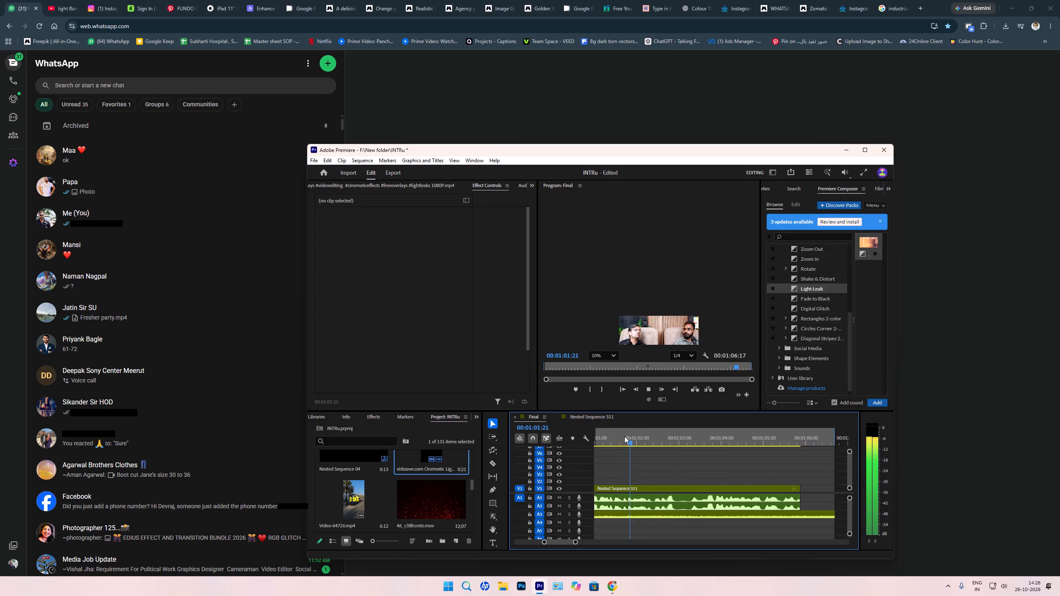
key(space)
key(space)
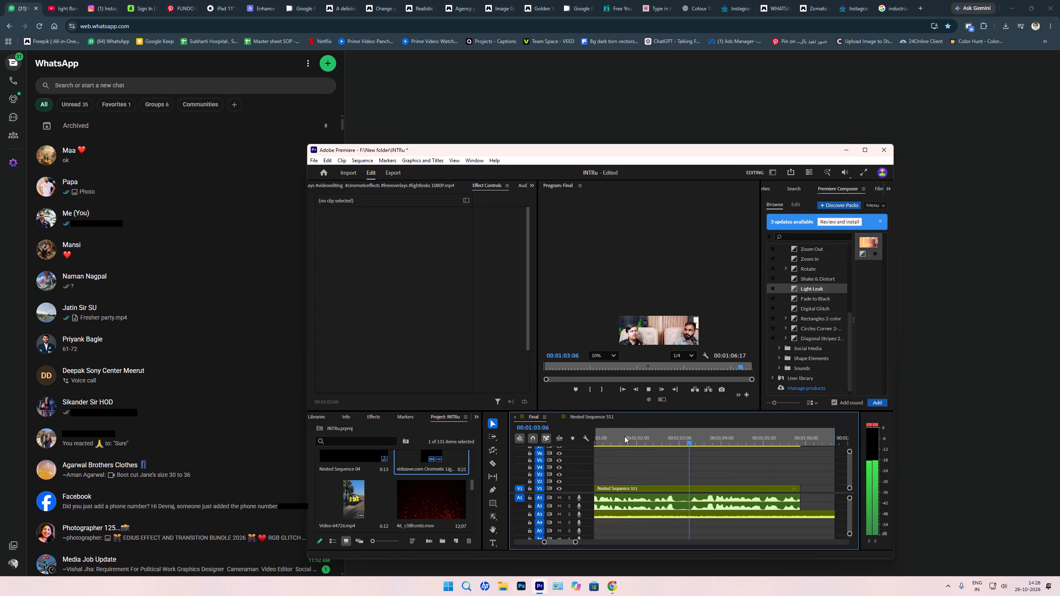
middle_drag(573, 308, 726, 310)
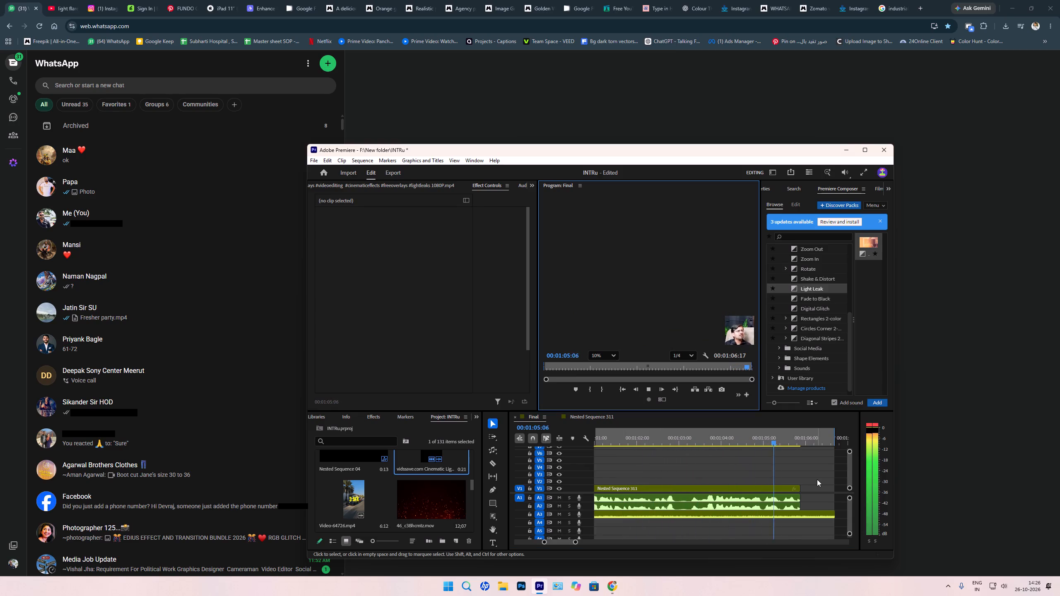
key(space)
key(space)
key(space)
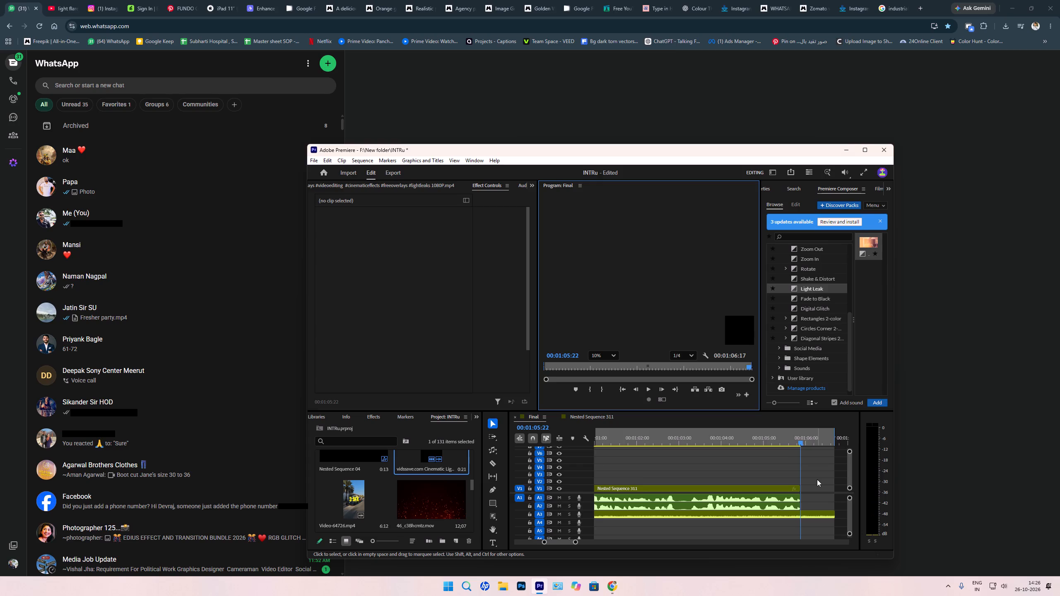
Find the Disclaimer image among the project items and open it in the Source monitor.
scroll(434, 489, up, 1)
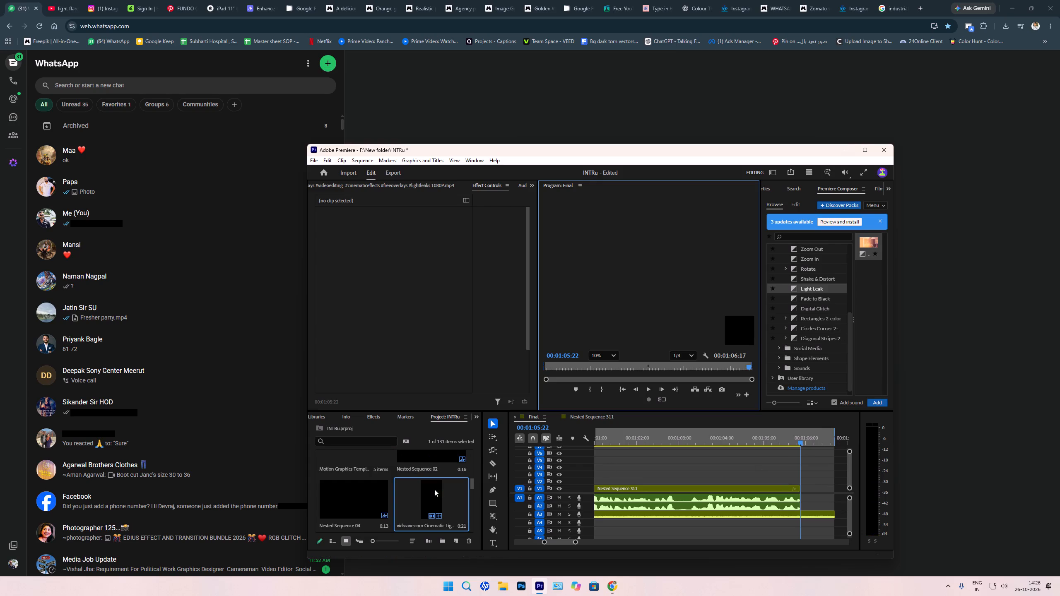
scroll(434, 489, up, 9)
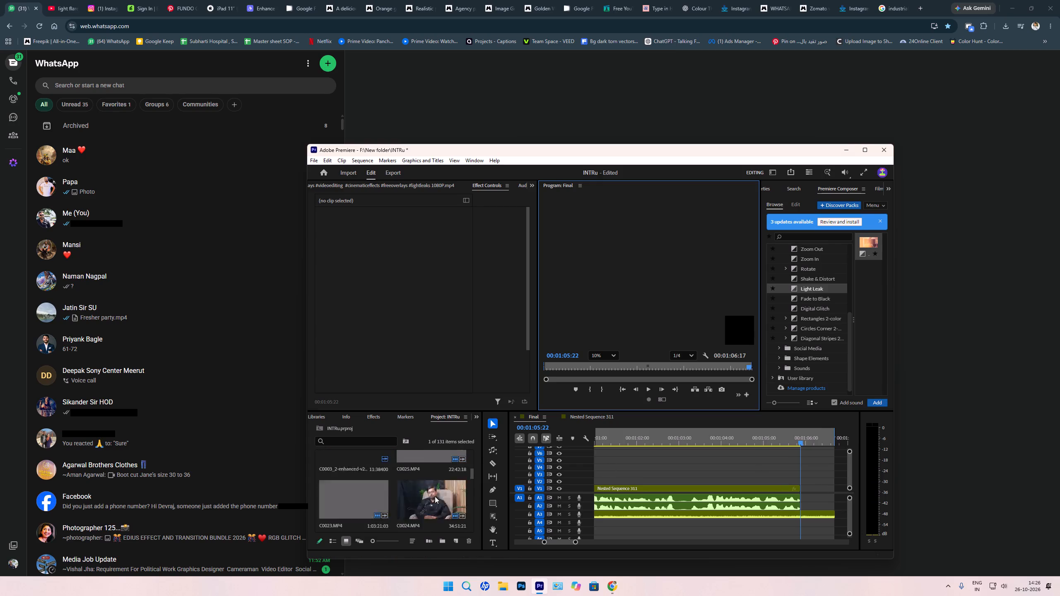
scroll(435, 496, up, 1)
scroll(435, 496, down, 14)
scroll(435, 495, up, 1)
scroll(435, 495, down, 14)
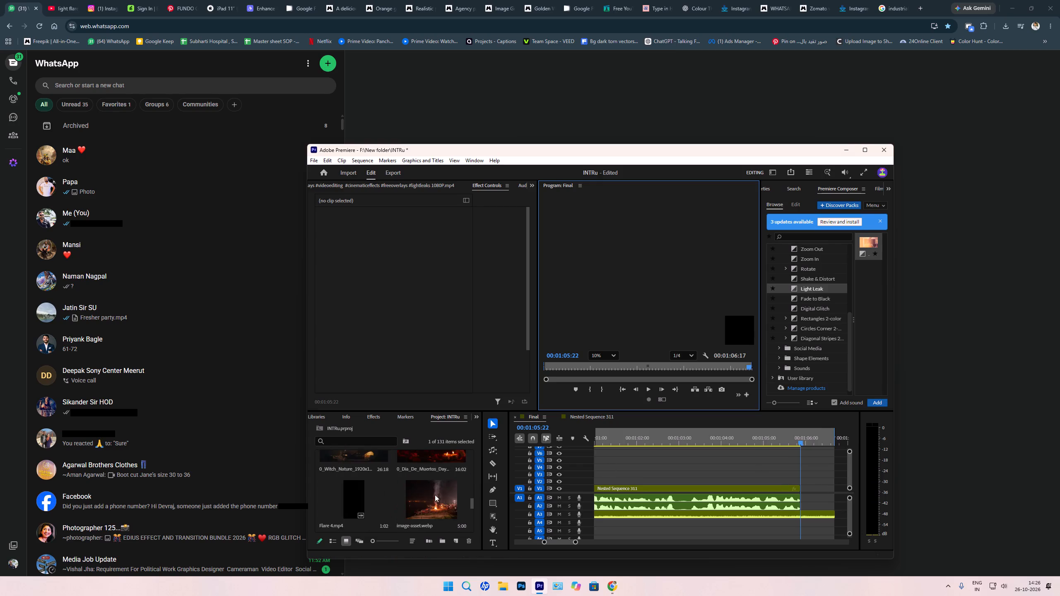
scroll(435, 495, down, 6)
scroll(435, 495, up, 2)
scroll(385, 500, up, 1)
double_click(365, 494)
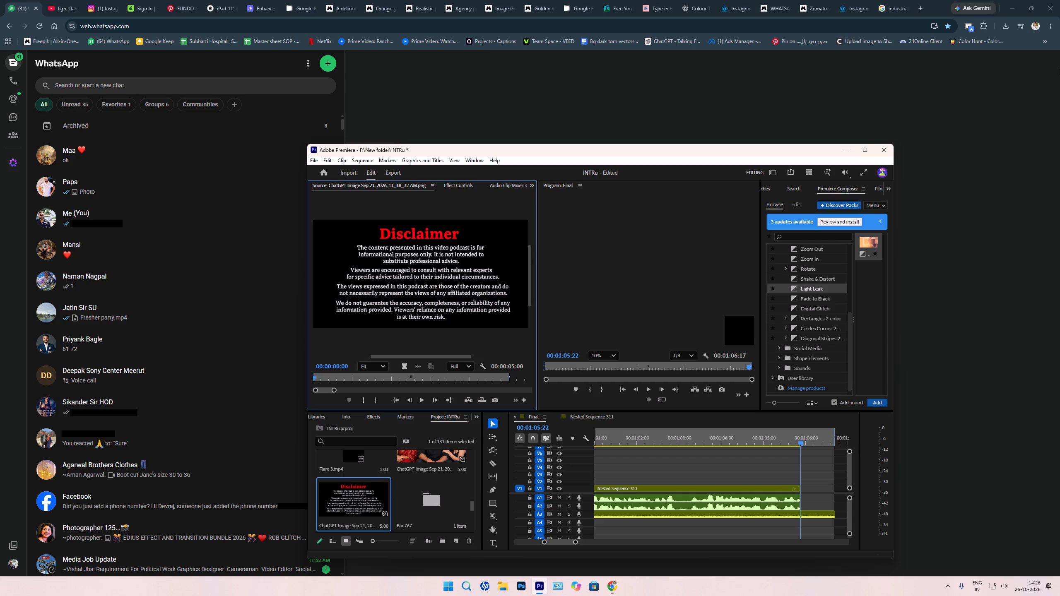
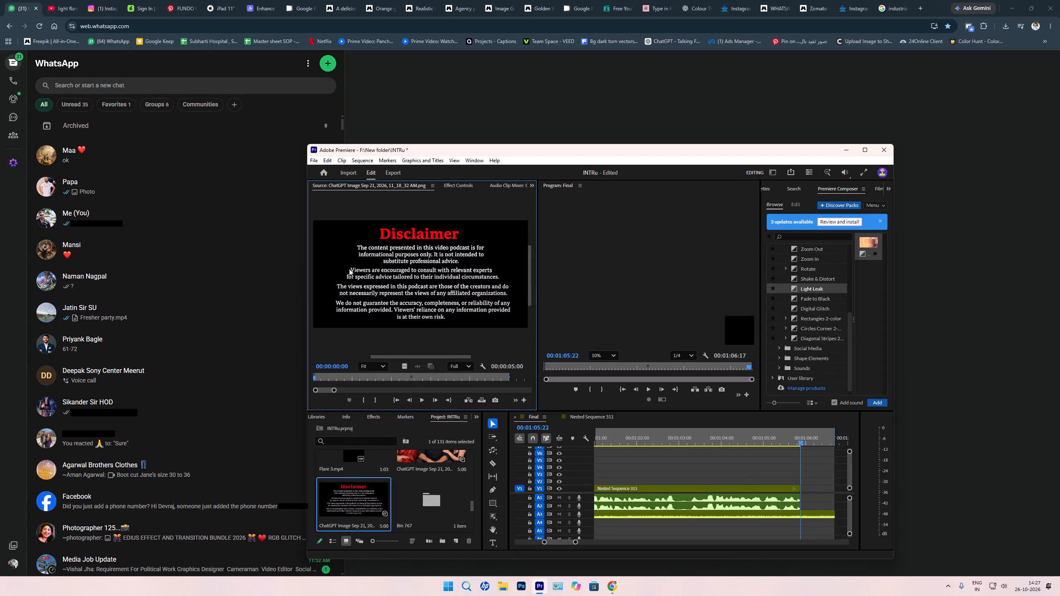
Place the Disclaimer image on V1 directly after the nested sequence at 00:01:05:22 and play briefly across it.
drag(372, 271, 805, 490)
scroll(800, 472, down, 9)
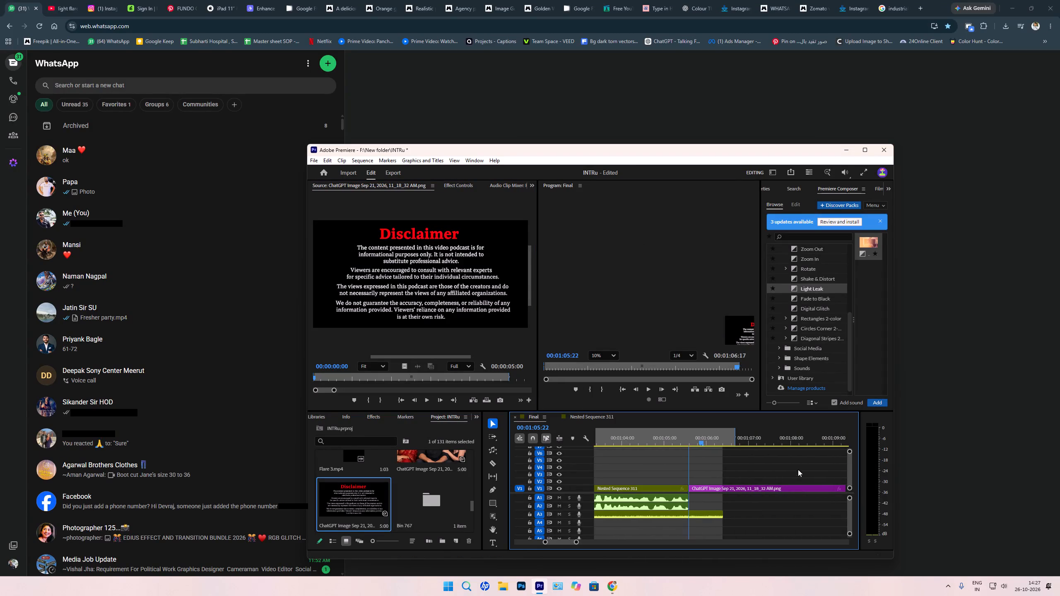
key(space)
key(space)
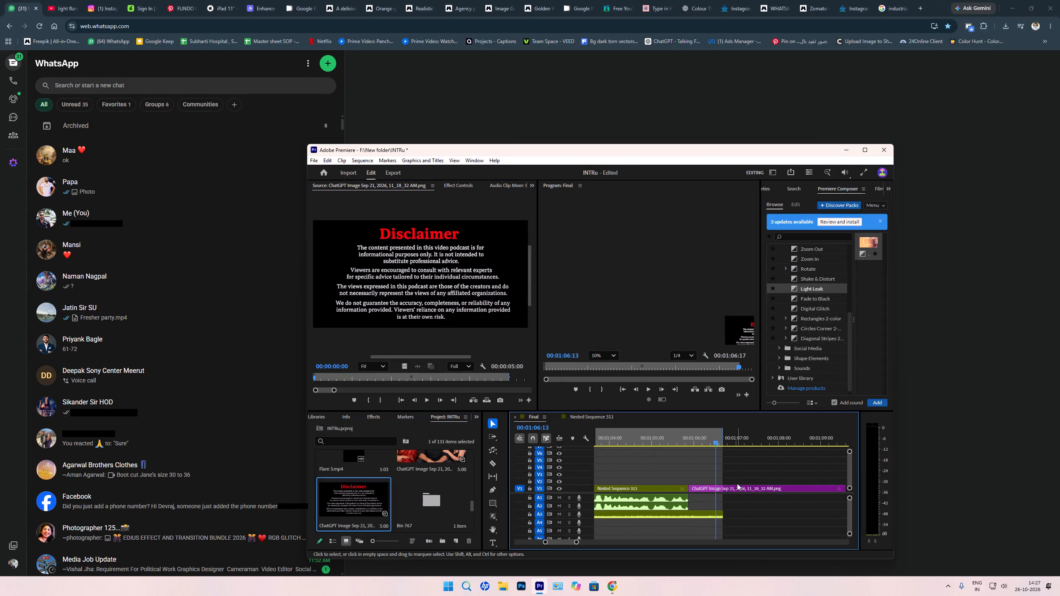
Trim the end of the A3 music clip back to the start of the Disclaimer image.
drag(724, 514, 689, 517)
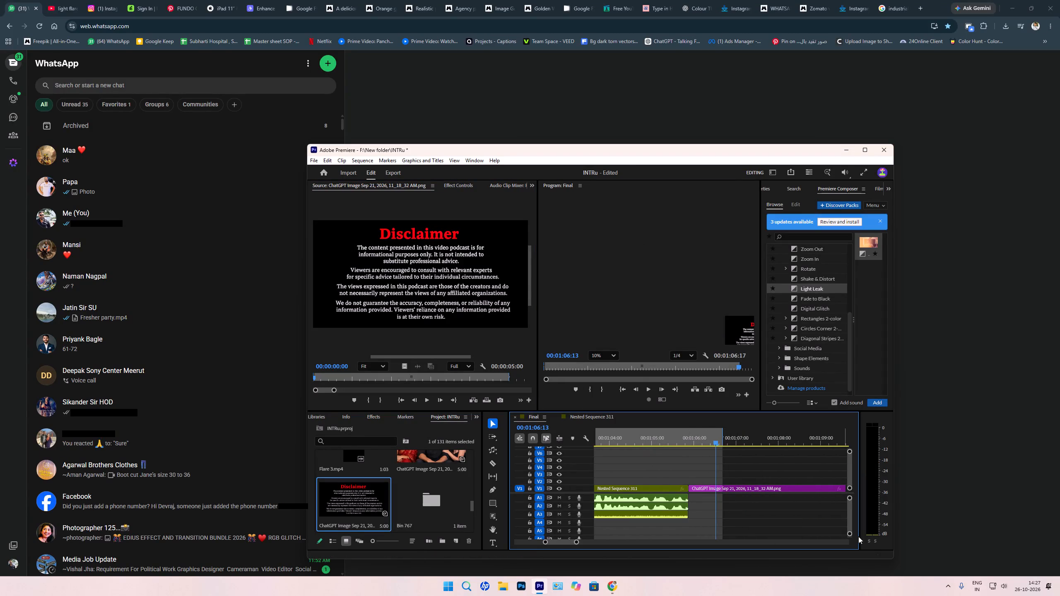
Add volume keyframes near the end of the A3 music clip to make a fade-out, and preview the fade.
click(851, 534)
click(851, 515)
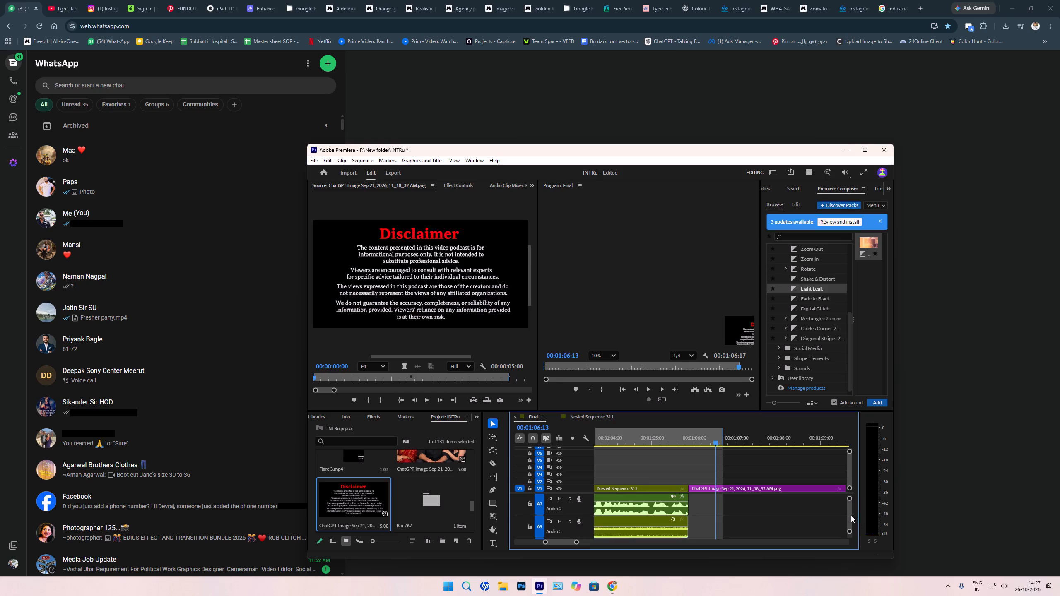
key(p)
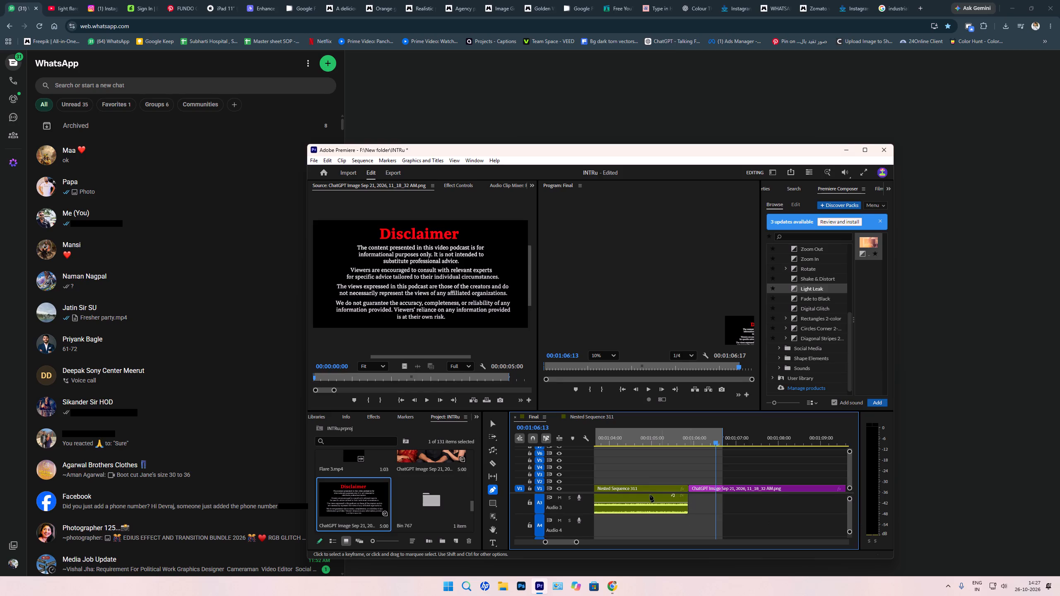
click(641, 502)
drag(655, 501, 702, 512)
text(cv)
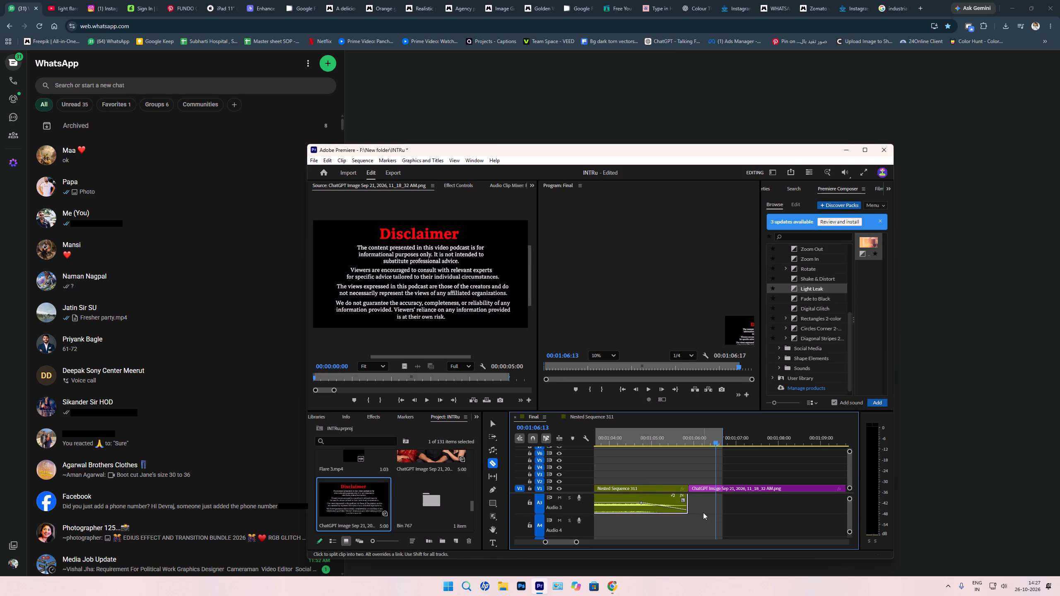
click(616, 444)
key(space)
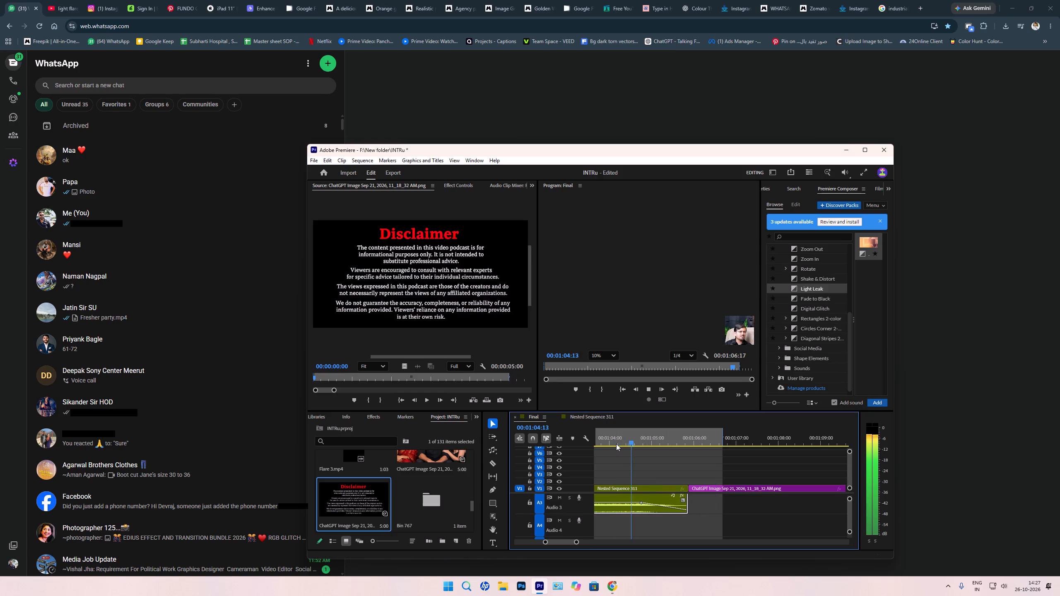
key(space)
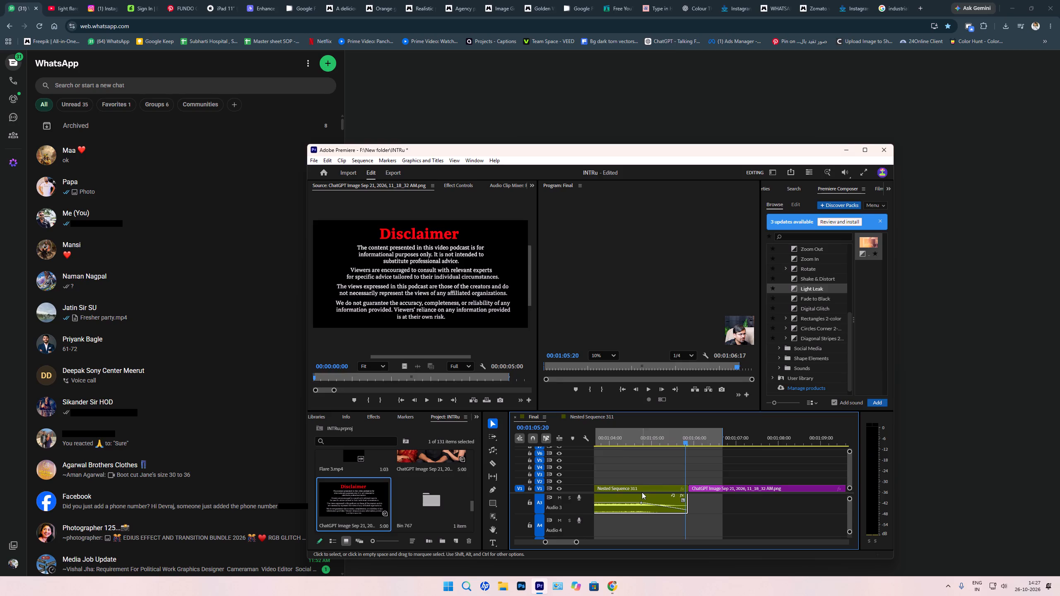
Move the fade-out's starting keyframe closer to the end of the A3 music clip and replay the ending.
drag(641, 504, 677, 504)
click(612, 432)
key(space)
Lower the A3 music clip's volume slightly, fine-tuning the level while replaying the ending.
text([[[[)
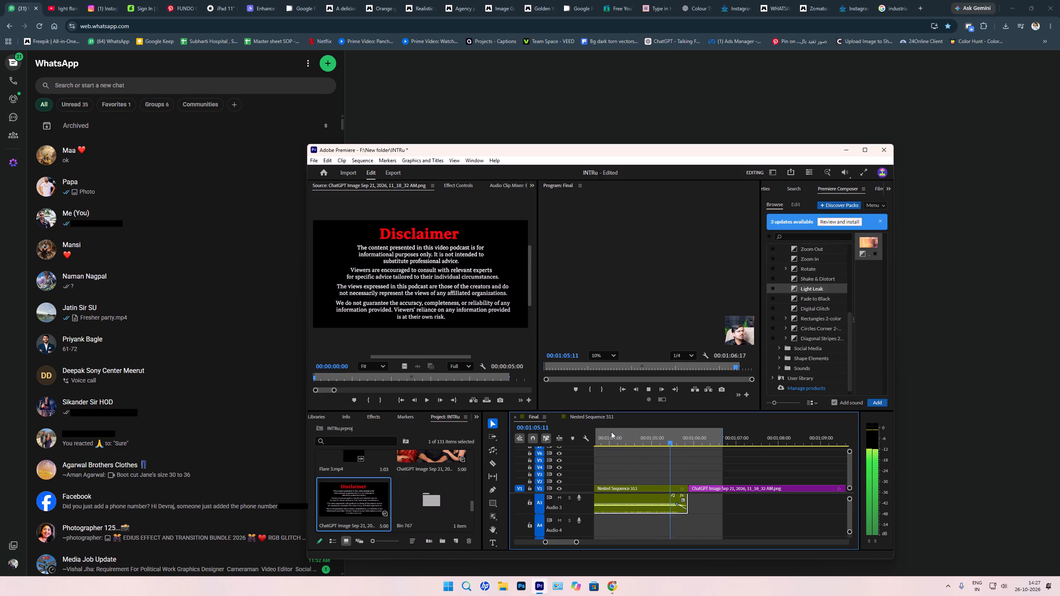
key(space)
click(611, 432)
key(space)
key(space)
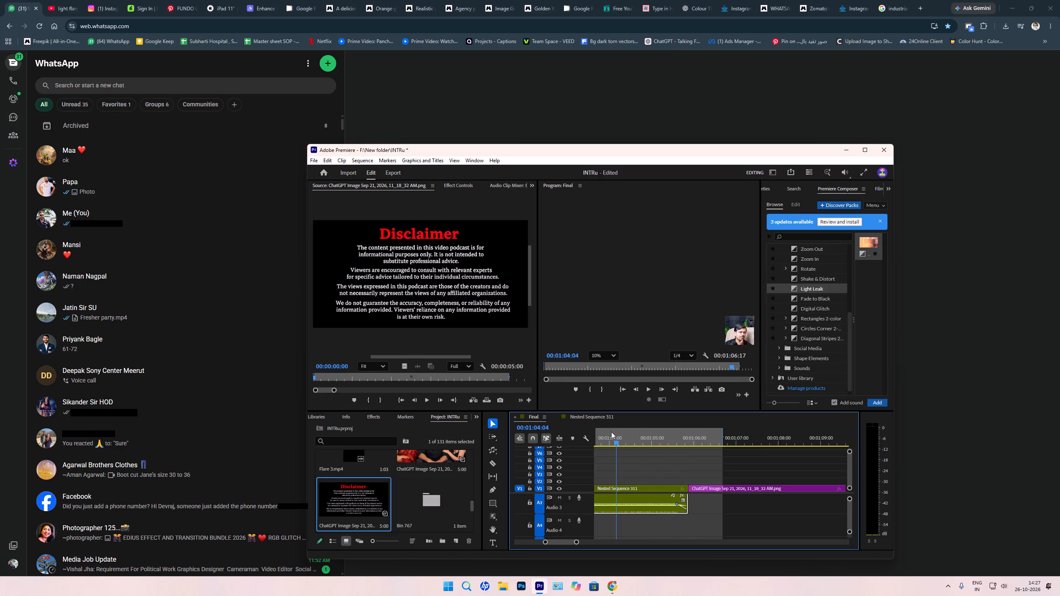
text([[)
key(space)
key(space)
text(]]]])
key(space)
key(space)
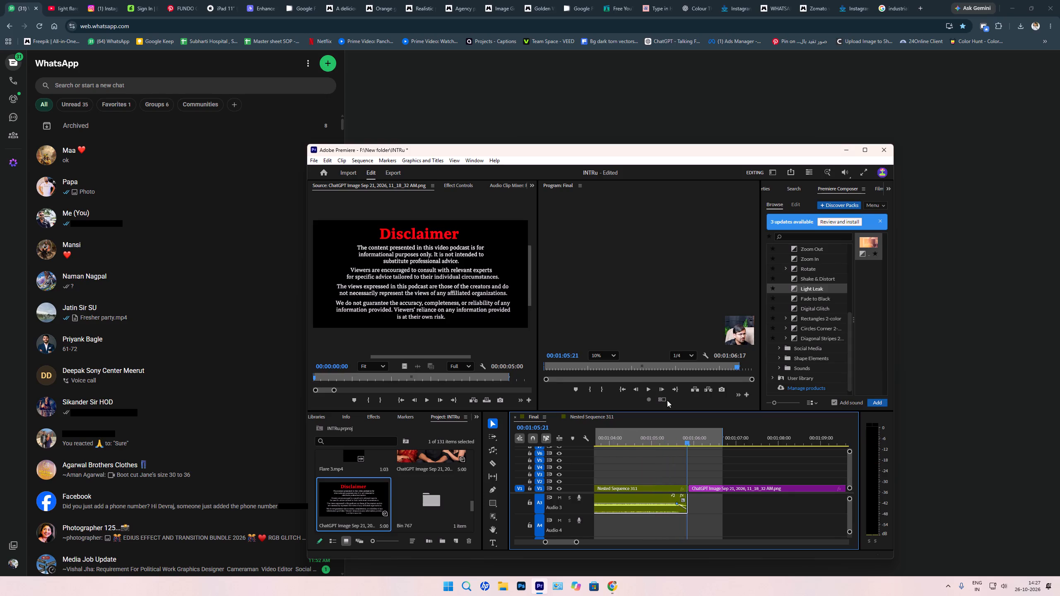
Add the first Bass sound from Premiere Composer's Sounds folder to A3 at the start of the Disclaimer image.
click(778, 367)
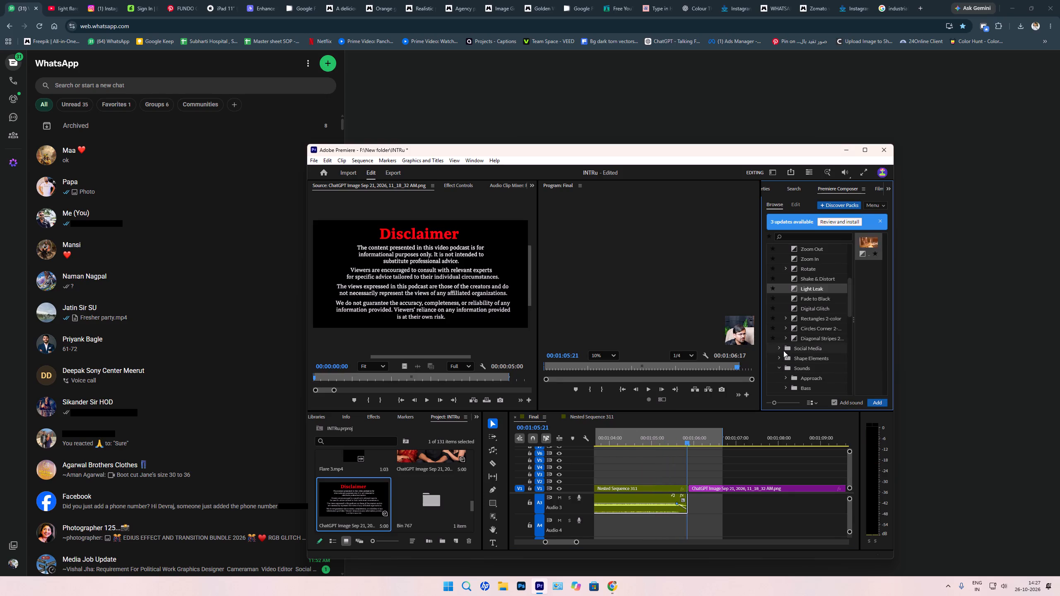
scroll(783, 347, down, 3)
click(785, 260)
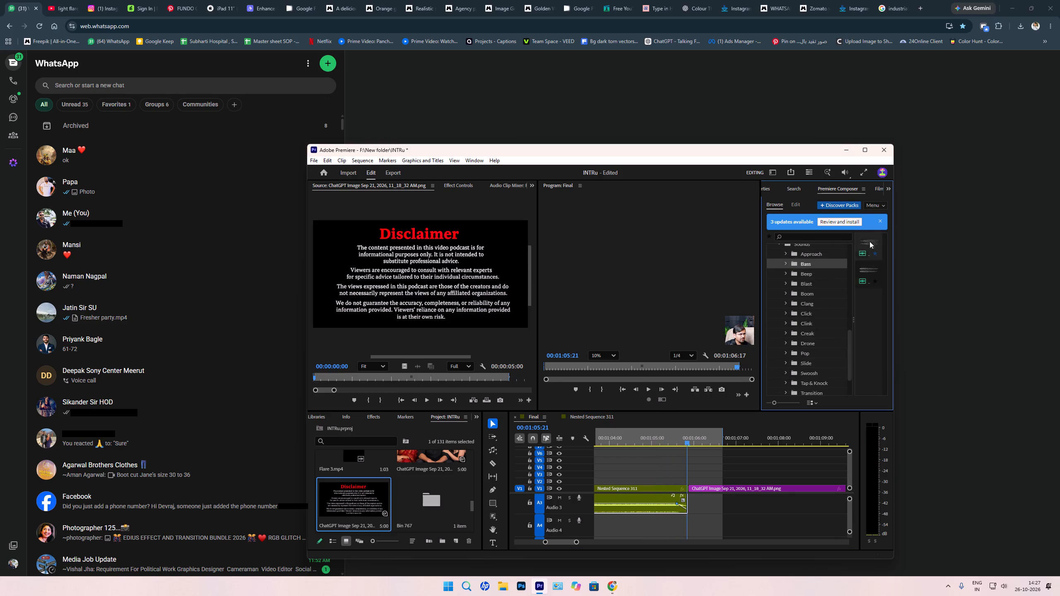
click(867, 236)
drag(867, 241, 695, 507)
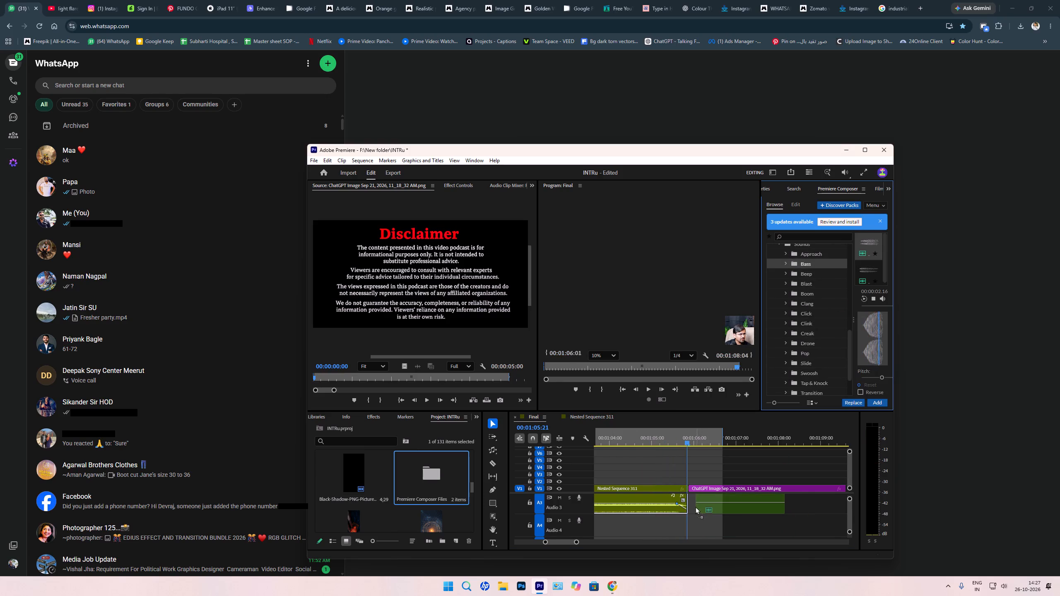
drag(695, 507, 692, 507)
click(708, 496)
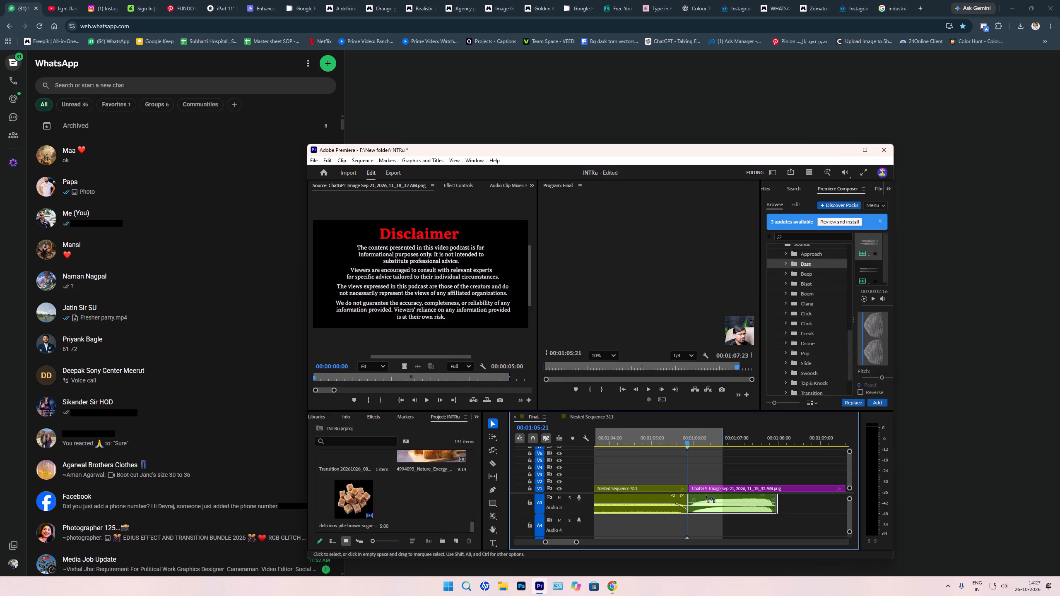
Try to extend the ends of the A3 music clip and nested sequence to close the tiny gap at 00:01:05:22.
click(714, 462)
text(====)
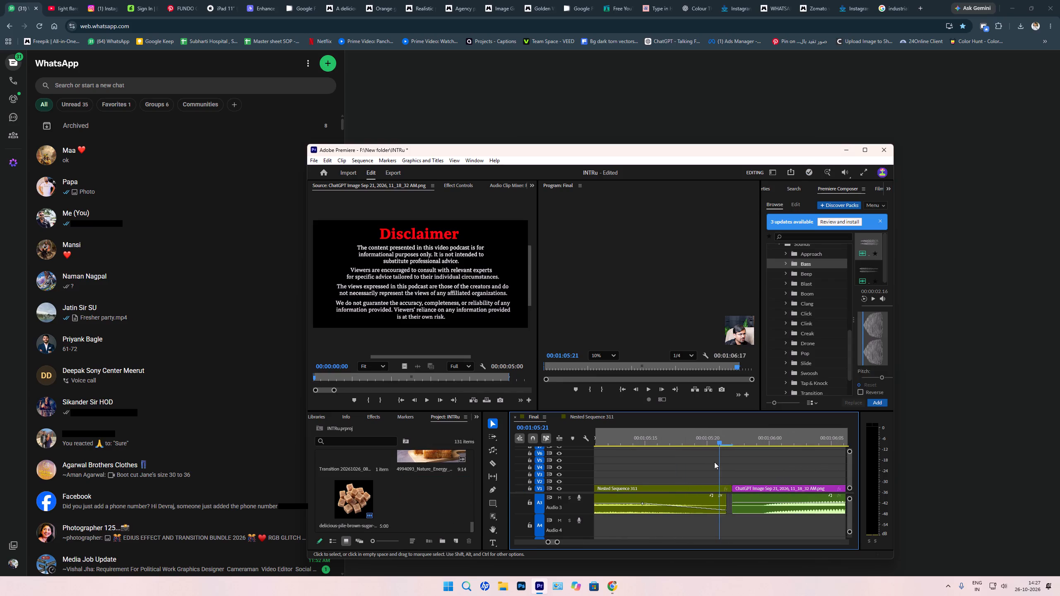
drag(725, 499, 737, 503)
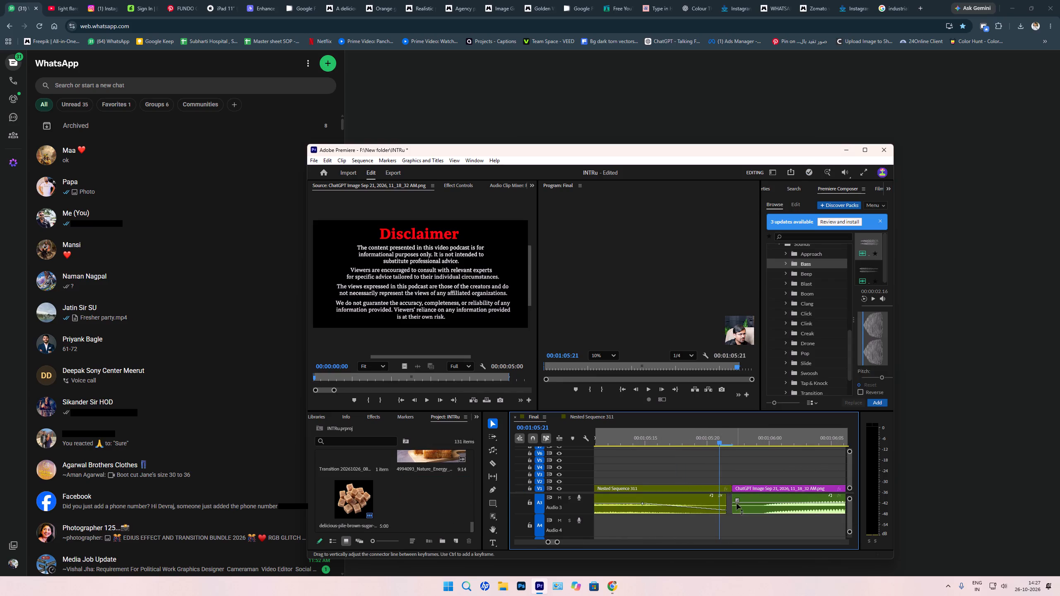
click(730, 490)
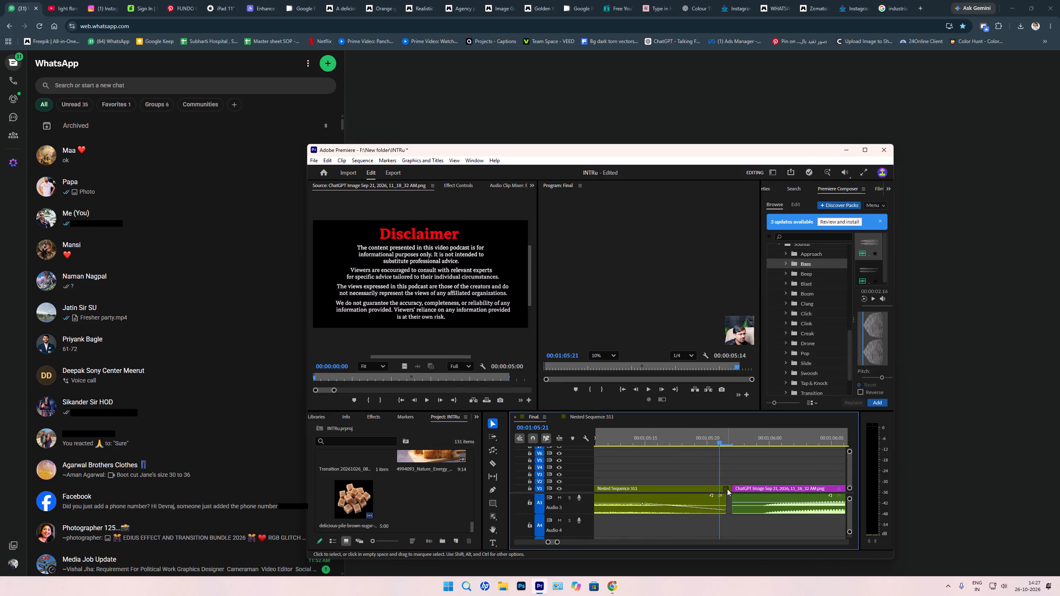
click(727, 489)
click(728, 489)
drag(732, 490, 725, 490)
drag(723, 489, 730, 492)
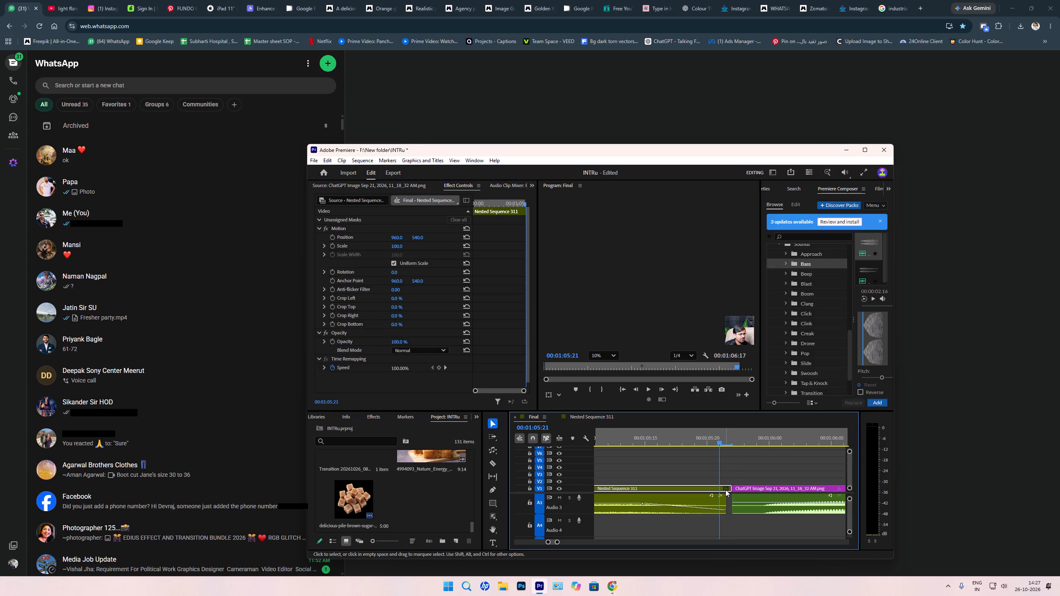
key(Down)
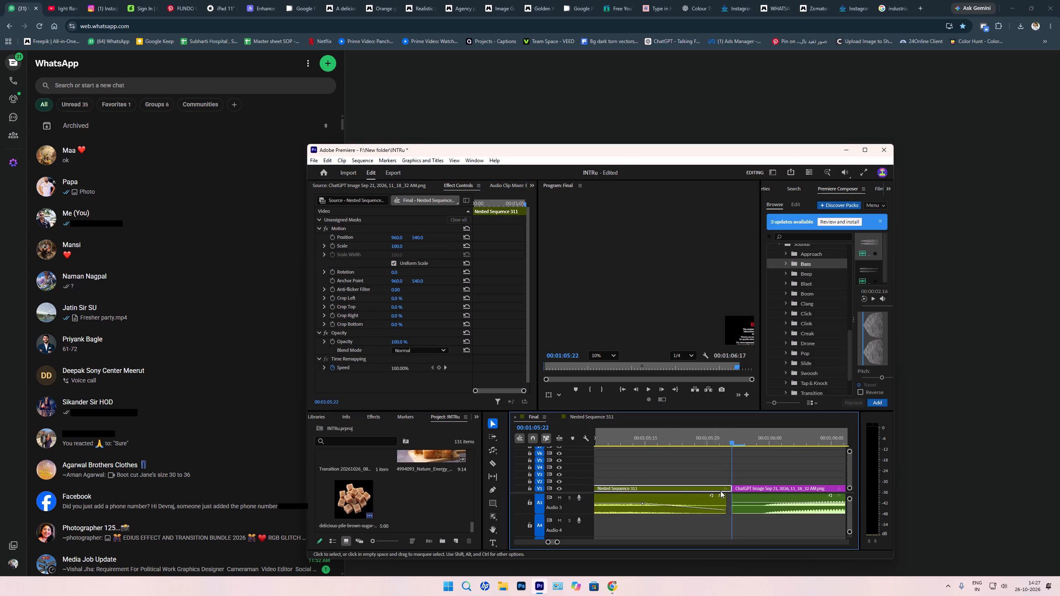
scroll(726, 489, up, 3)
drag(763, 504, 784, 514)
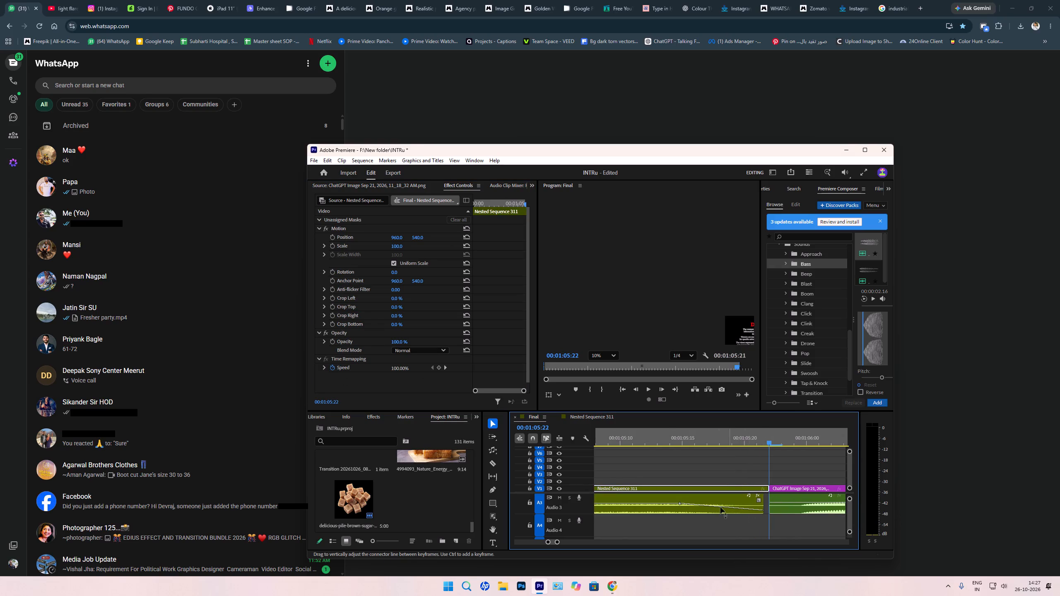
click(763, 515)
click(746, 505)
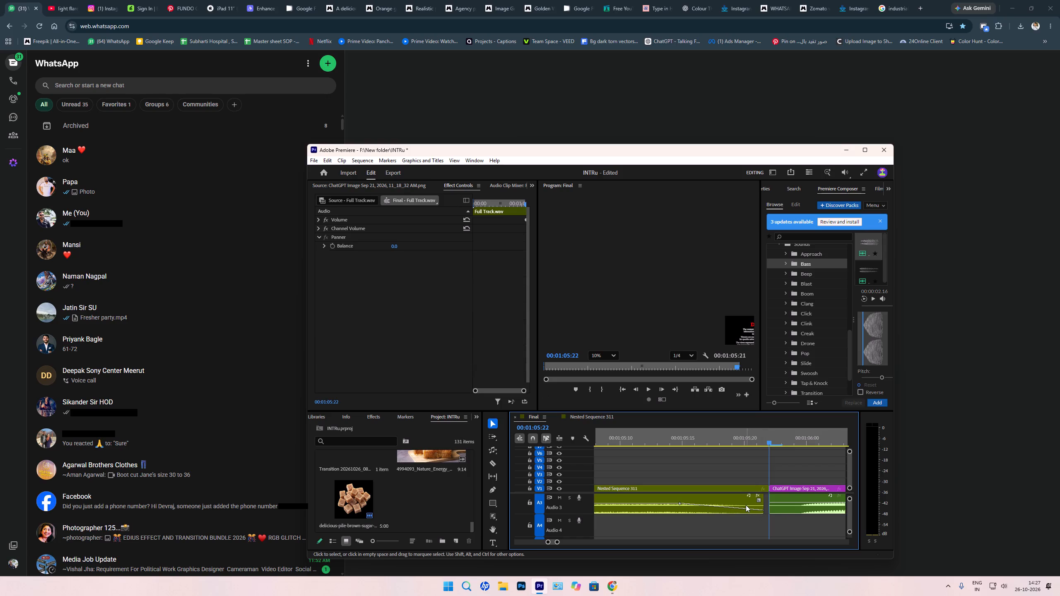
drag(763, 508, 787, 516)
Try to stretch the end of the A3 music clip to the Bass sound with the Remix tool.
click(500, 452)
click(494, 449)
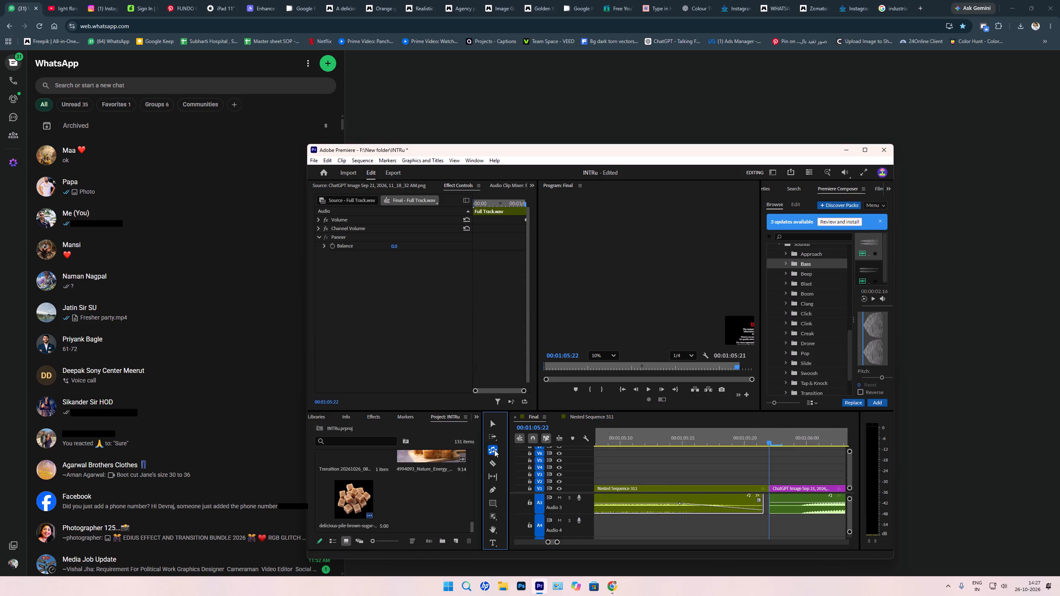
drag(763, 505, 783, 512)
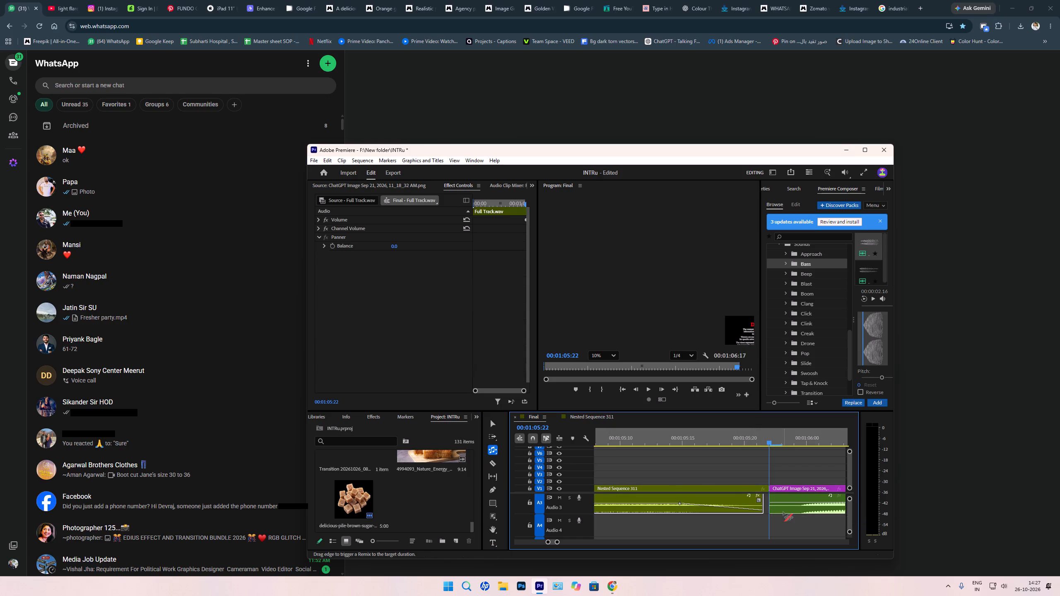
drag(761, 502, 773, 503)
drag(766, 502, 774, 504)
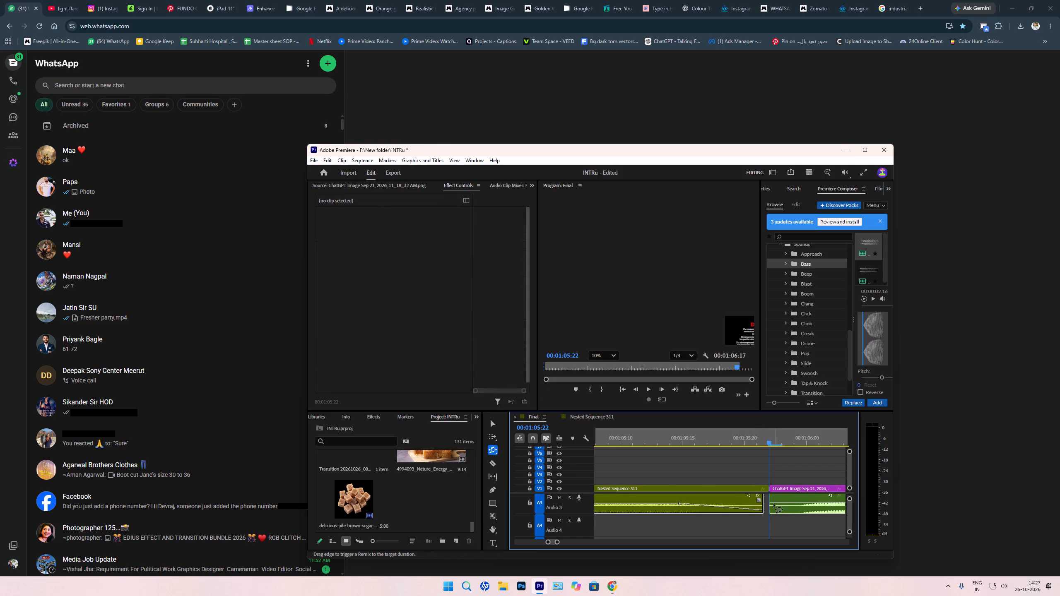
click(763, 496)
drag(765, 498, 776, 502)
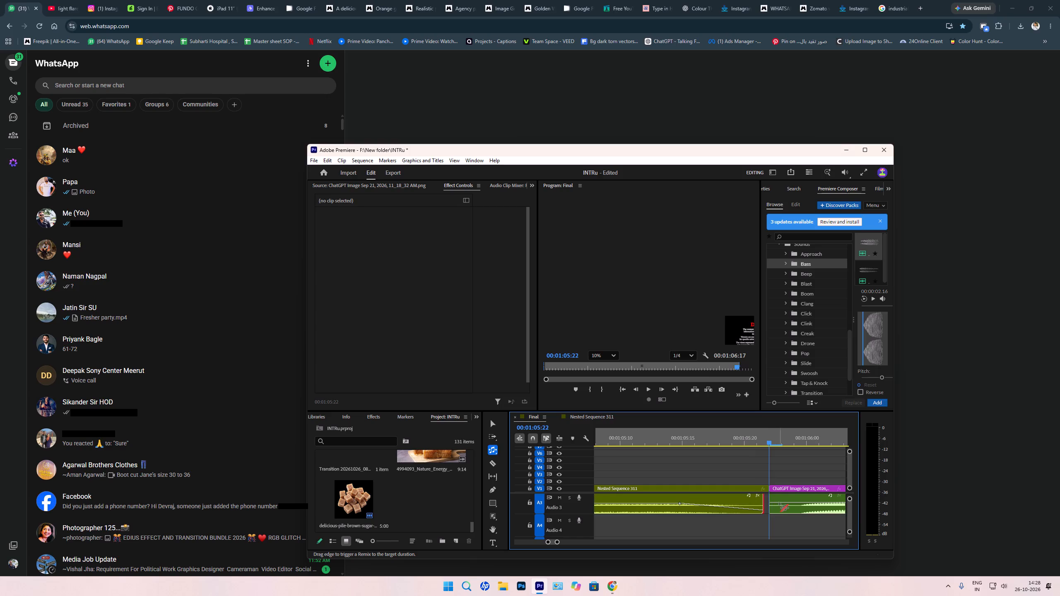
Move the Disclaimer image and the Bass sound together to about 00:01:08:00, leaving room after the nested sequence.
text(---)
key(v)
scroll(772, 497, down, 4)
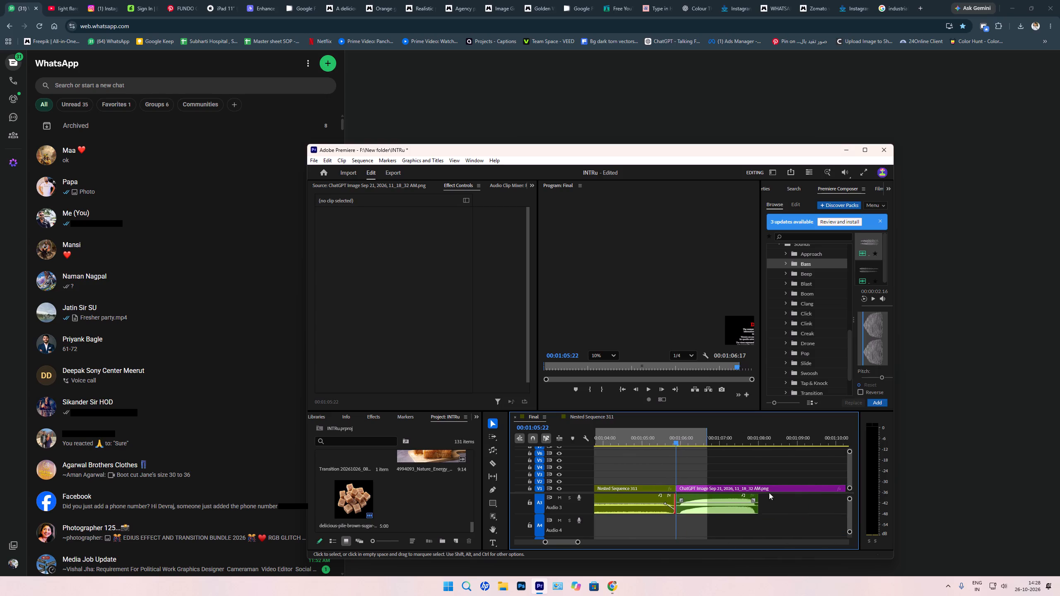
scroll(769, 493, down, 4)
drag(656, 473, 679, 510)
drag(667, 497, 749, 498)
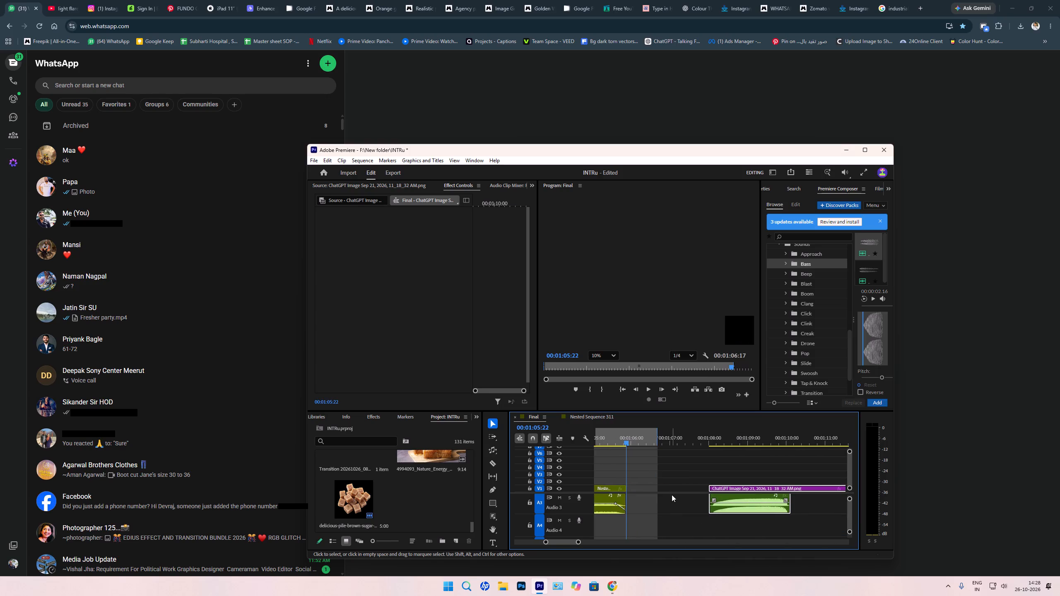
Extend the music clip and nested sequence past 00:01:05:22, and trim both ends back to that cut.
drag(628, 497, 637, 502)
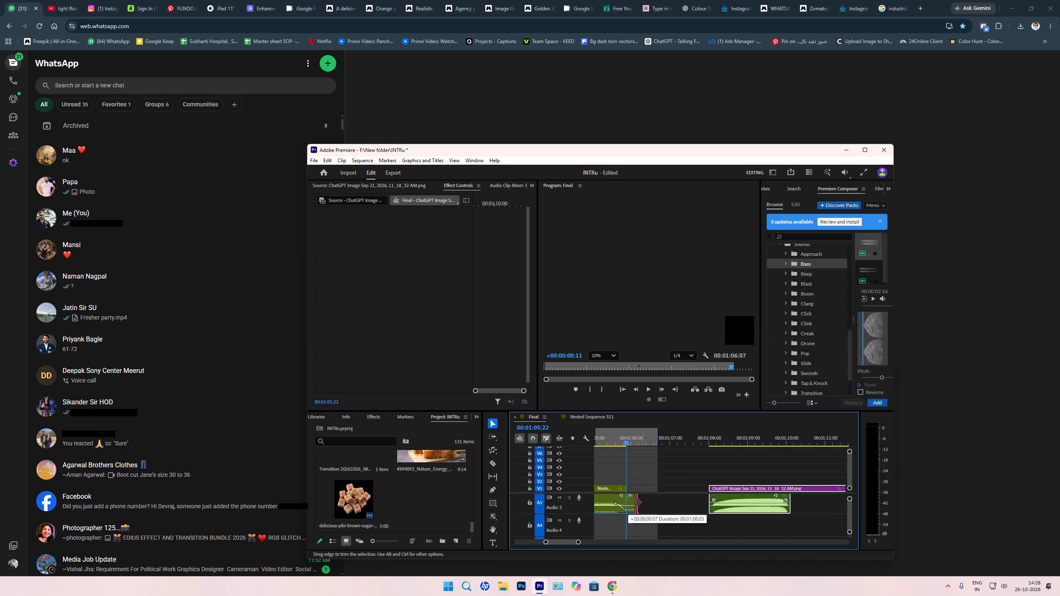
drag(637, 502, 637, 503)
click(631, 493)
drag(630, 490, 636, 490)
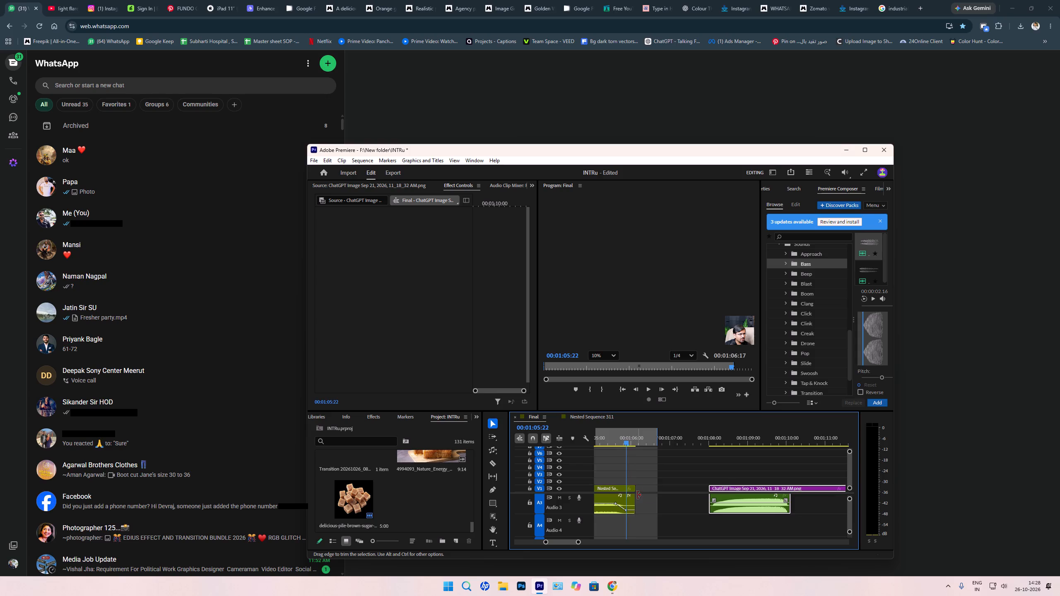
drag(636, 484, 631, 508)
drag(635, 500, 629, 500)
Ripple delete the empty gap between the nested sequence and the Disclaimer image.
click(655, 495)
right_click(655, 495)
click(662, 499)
Play the ending from about 00:01:05:00 into the Disclaimer image, checking the music fade and the Bass sound.
scroll(620, 458, up, 2)
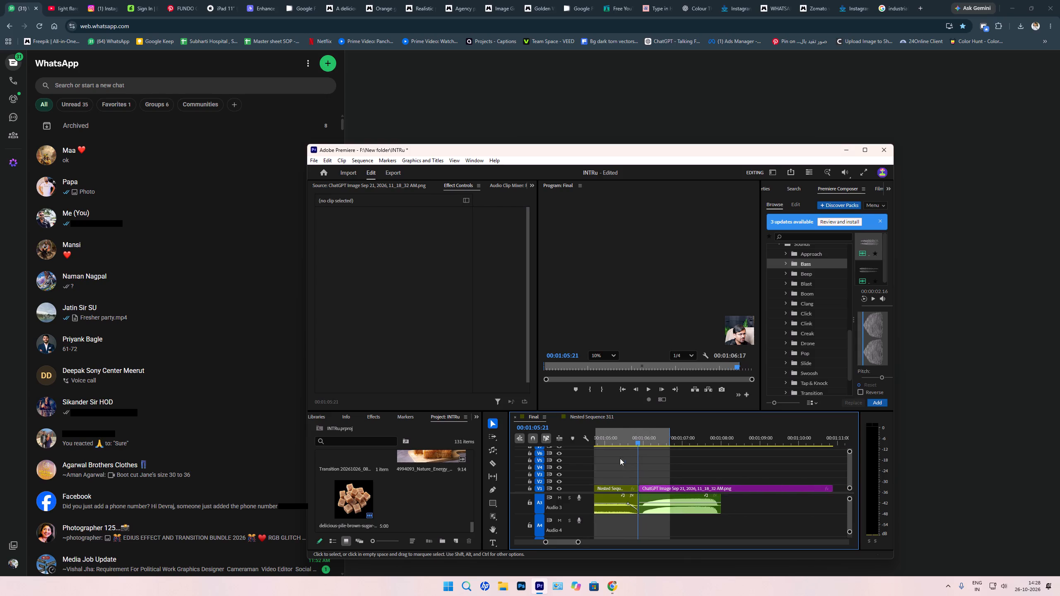
scroll(620, 458, up, 3)
click(649, 445)
key(space)
key(space)
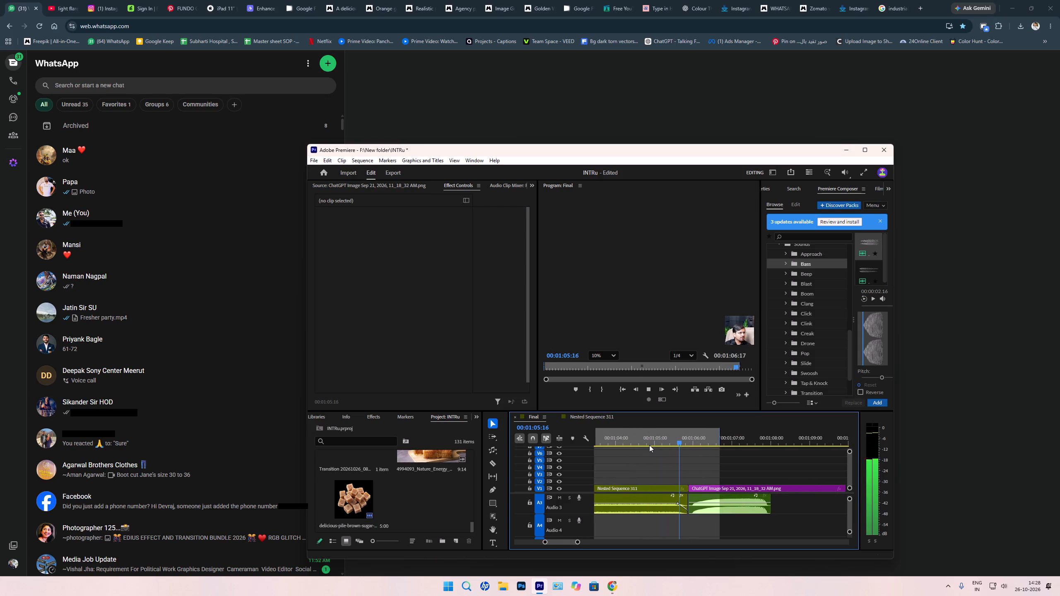
text(===)
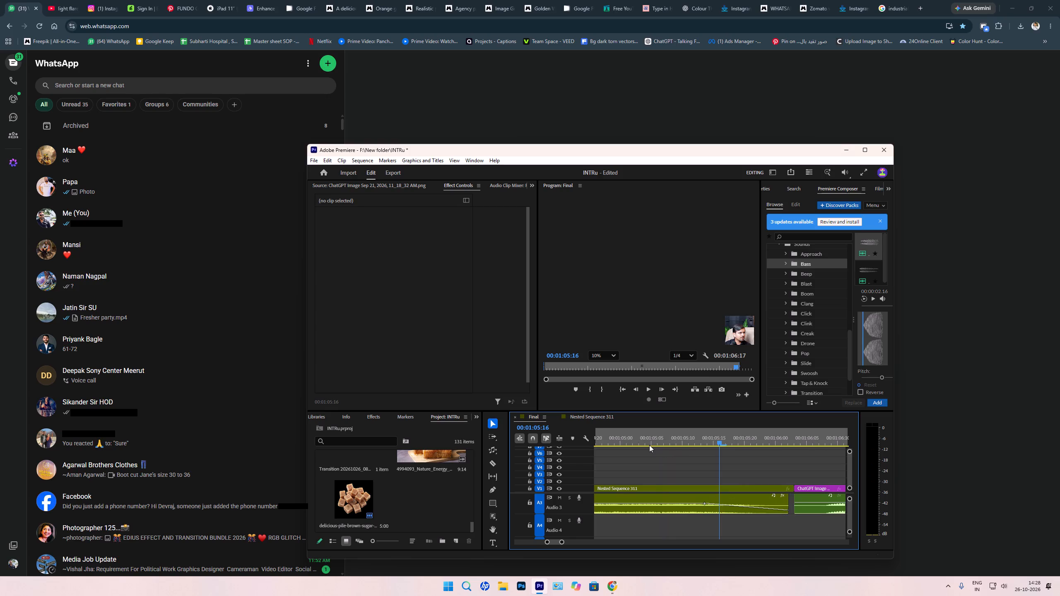
key(space)
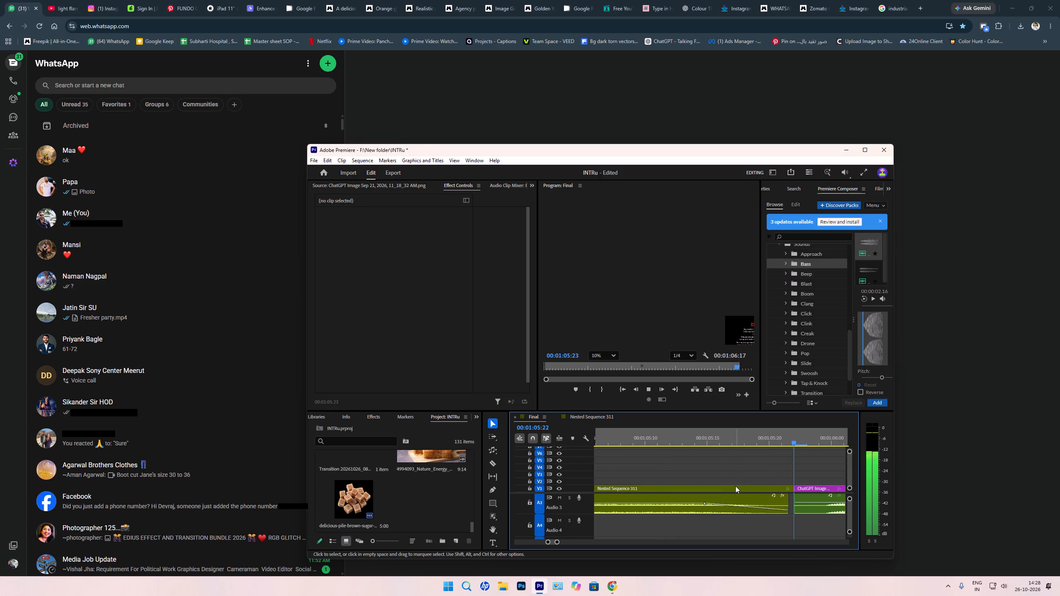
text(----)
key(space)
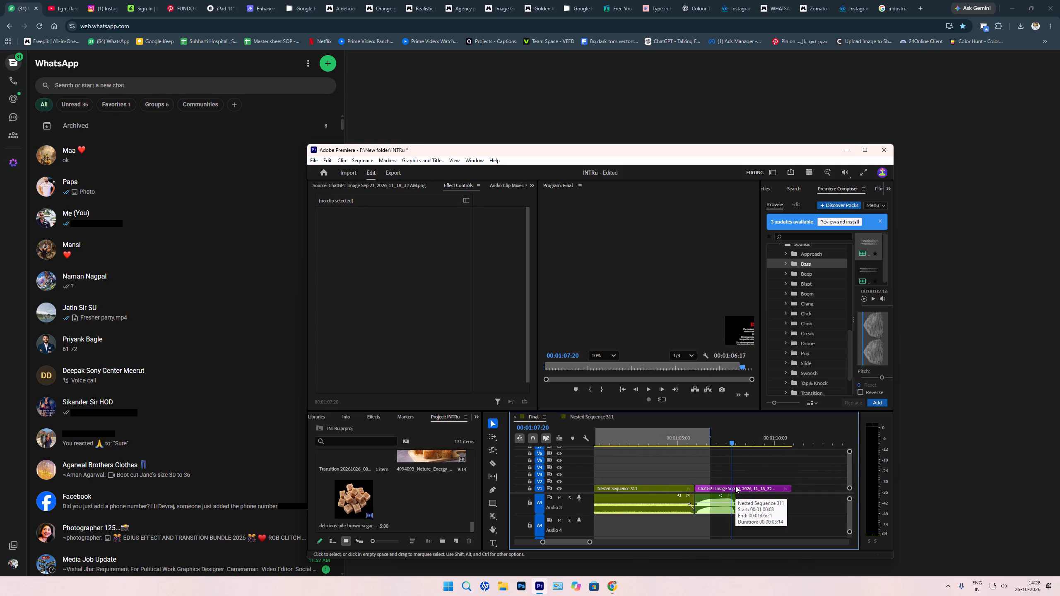
Trim the Disclaimer image's end back to the end of the Bass sound, making the image about 00:00:02:09 long.
drag(740, 504, 788, 511)
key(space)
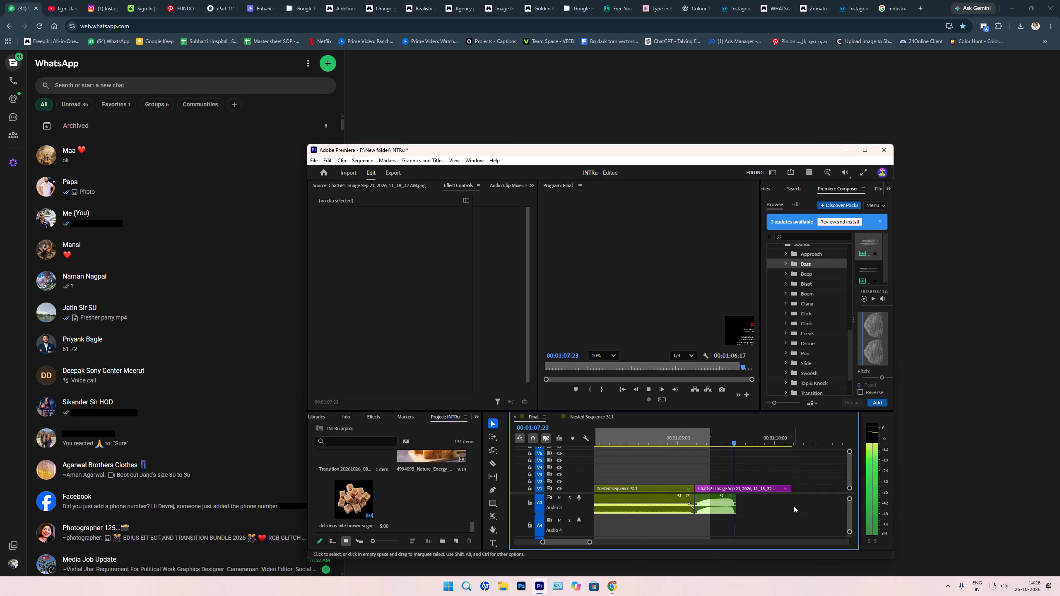
key(Up)
drag(791, 490, 740, 492)
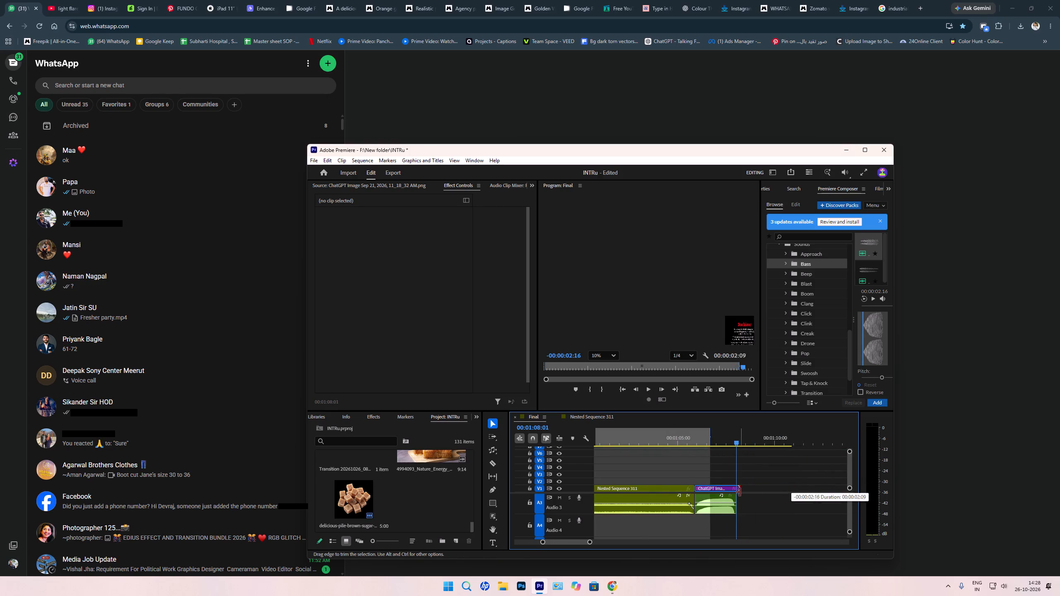
drag(740, 492, 739, 492)
click(749, 483)
Play the shortened ending with the Disclaimer image, and review the closing speaker shots from the cut at 00:00:58:23.
key(Up)
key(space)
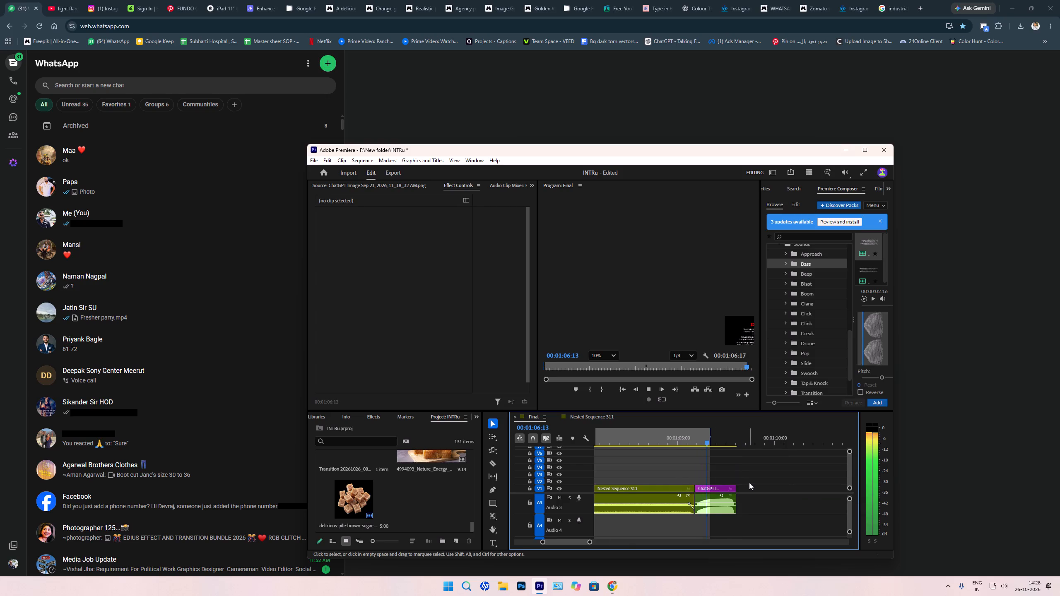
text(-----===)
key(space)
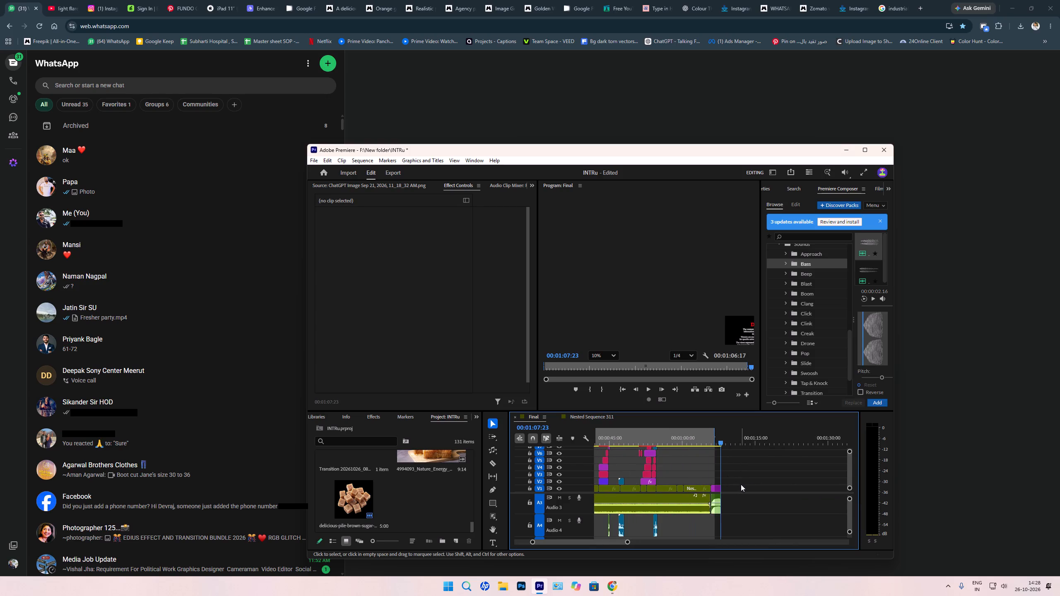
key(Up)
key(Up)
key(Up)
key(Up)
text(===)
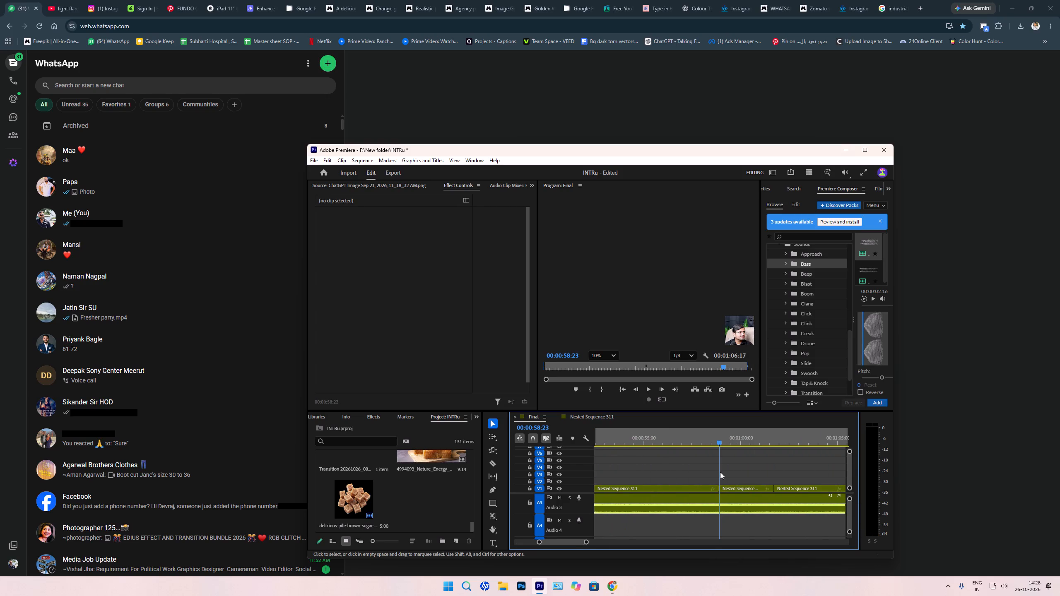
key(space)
middle_drag(701, 314, 667, 317)
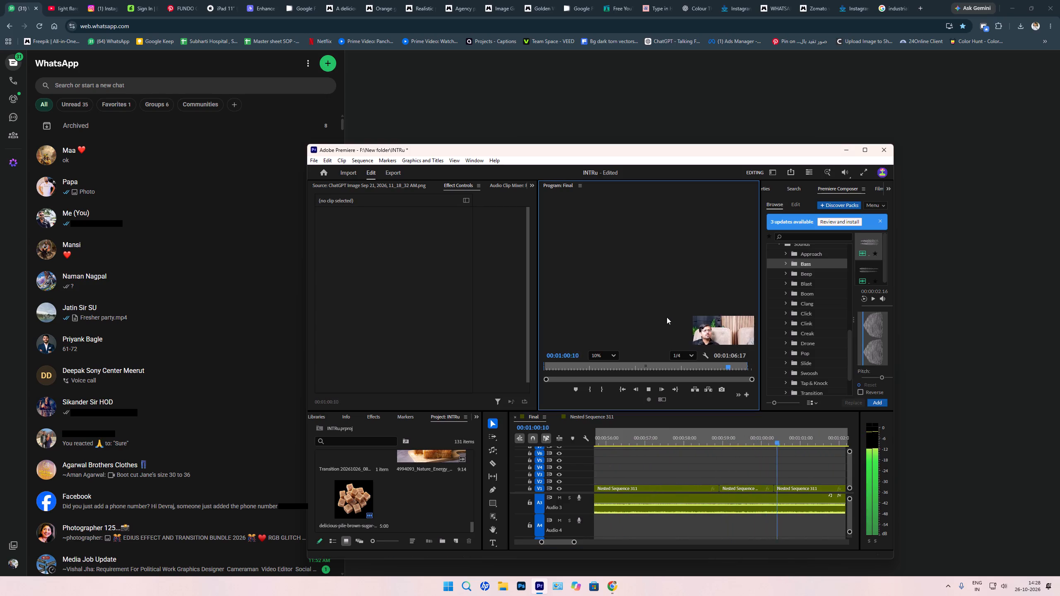
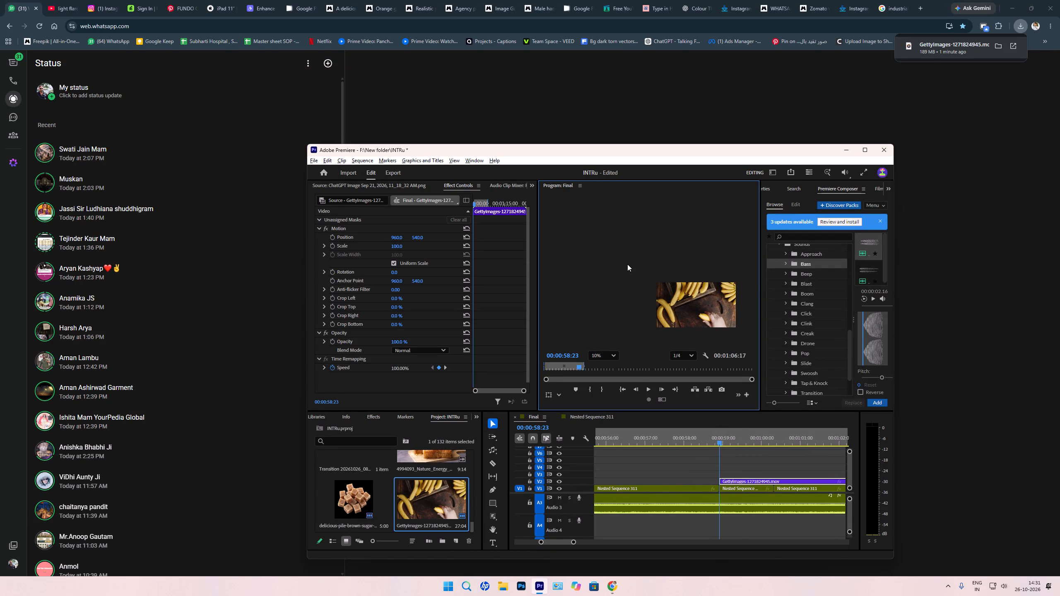
drag(539, 540, 512, 540)
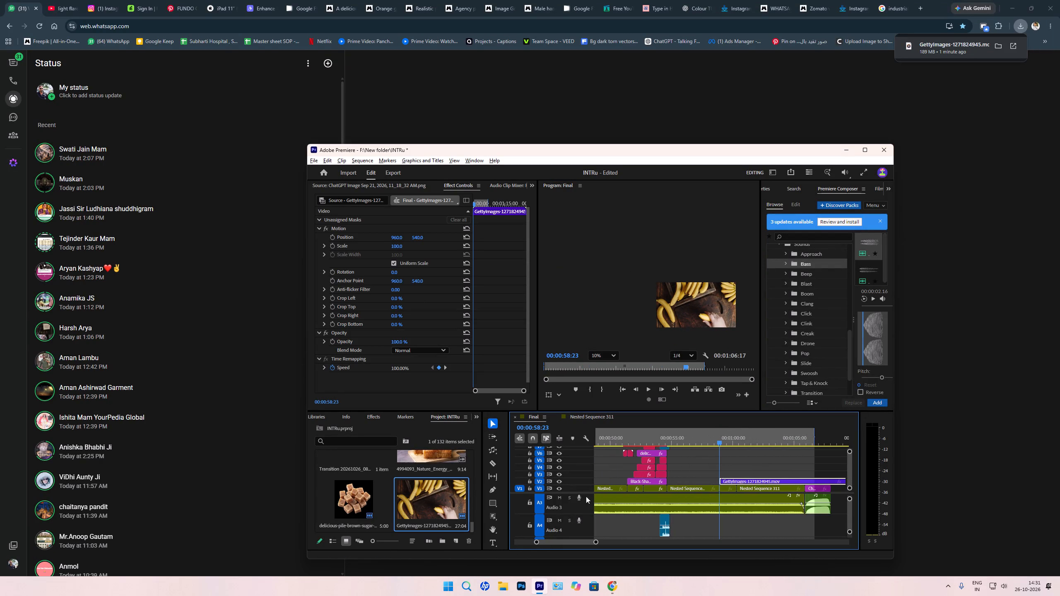
scroll(651, 462, up, 8)
click(634, 469)
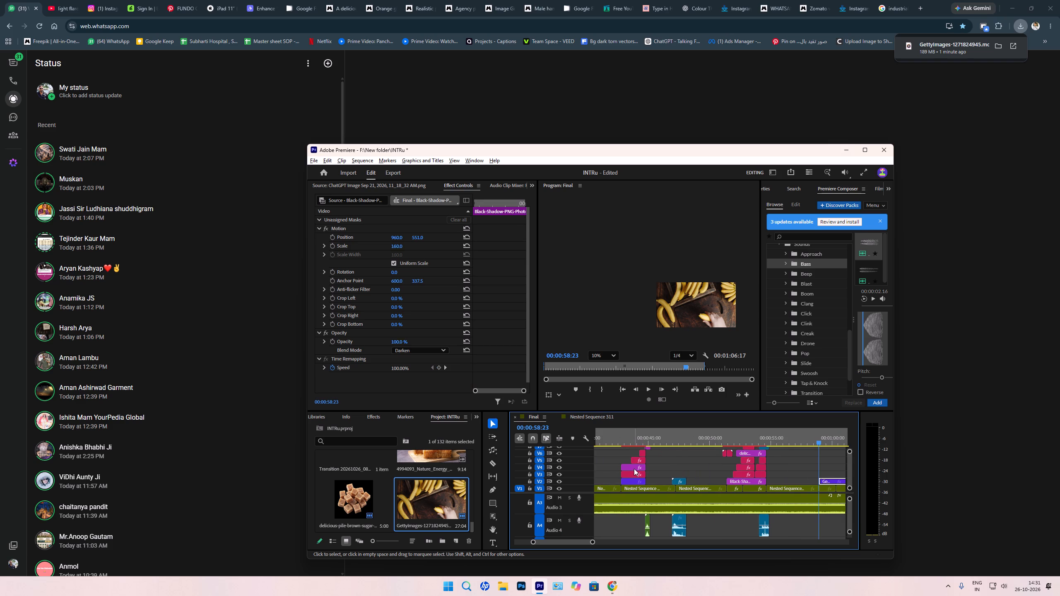
scroll(634, 469, up, 11)
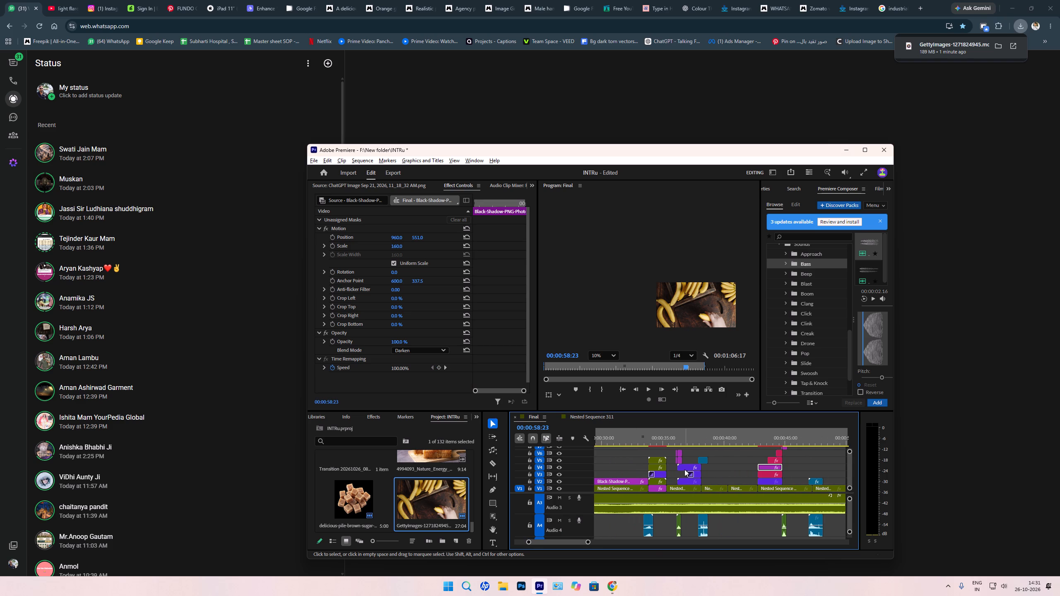
drag(684, 469, 868, 464)
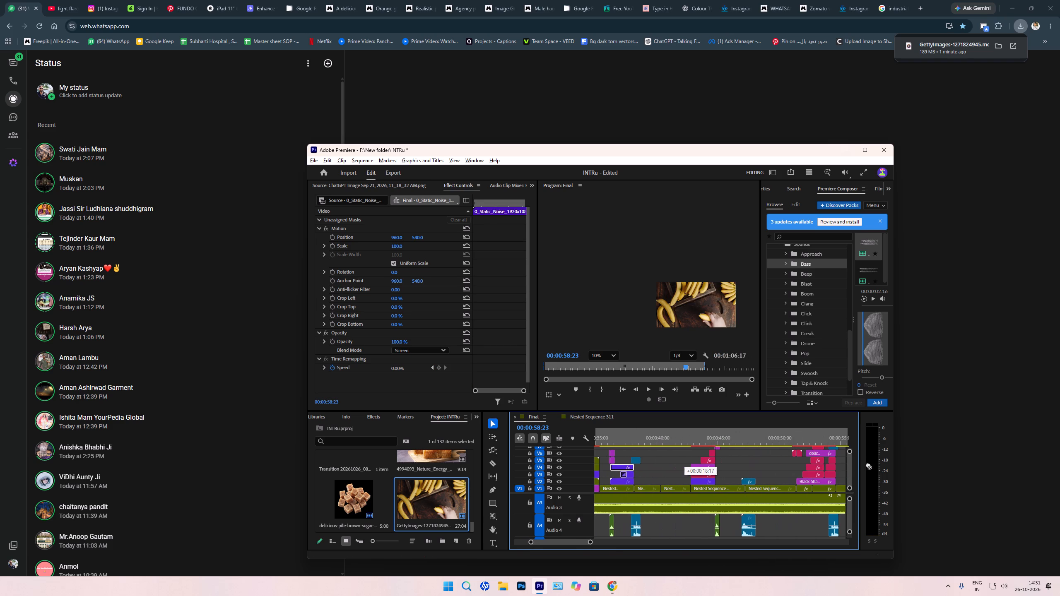
drag(868, 464, 850, 461)
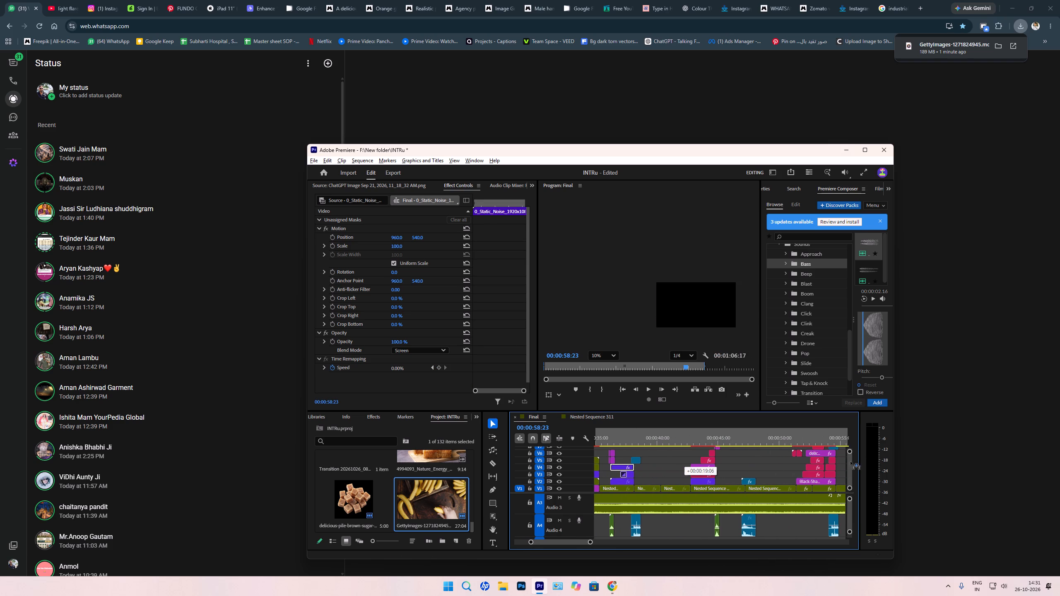
drag(850, 461, 845, 459)
scroll(841, 460, down, 8)
scroll(806, 462, up, 1)
scroll(806, 462, down, 9)
drag(645, 460, 701, 471)
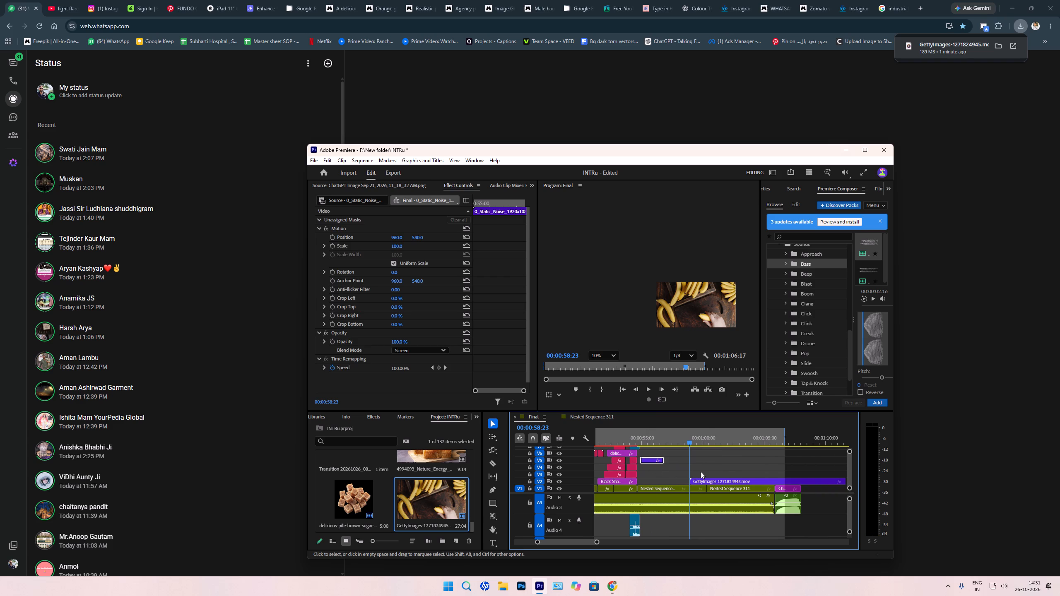
drag(701, 471, 695, 476)
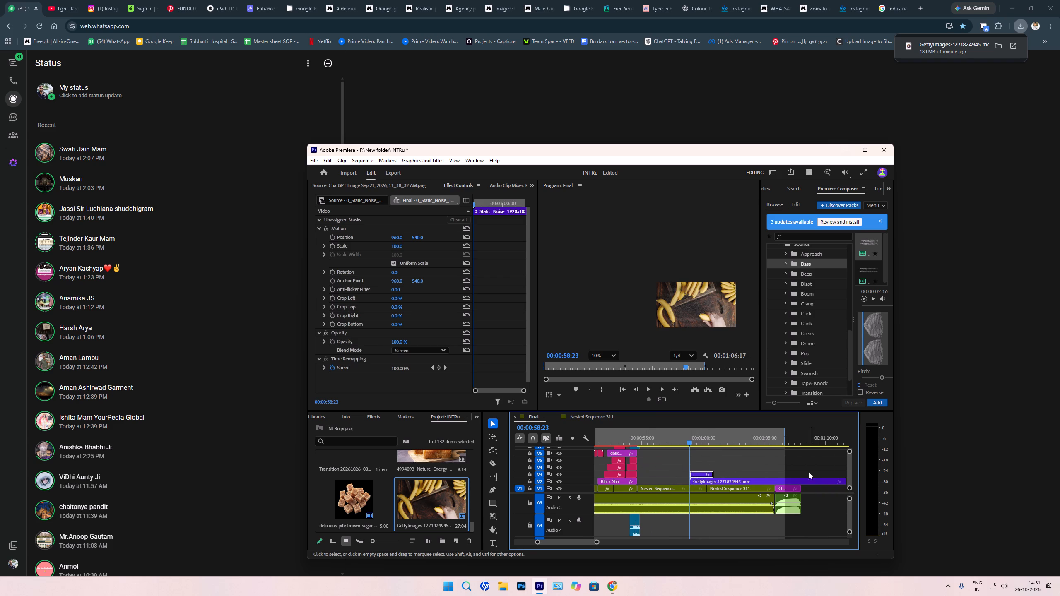
Trim the ends of the GettyImages banana clip and the Static Noise overlay back to the nested-sequence cut just after 00:01:00:00.
scroll(802, 474, down, 13)
scroll(802, 477, up, 1)
scroll(802, 477, down, 8)
drag(775, 481, 580, 486)
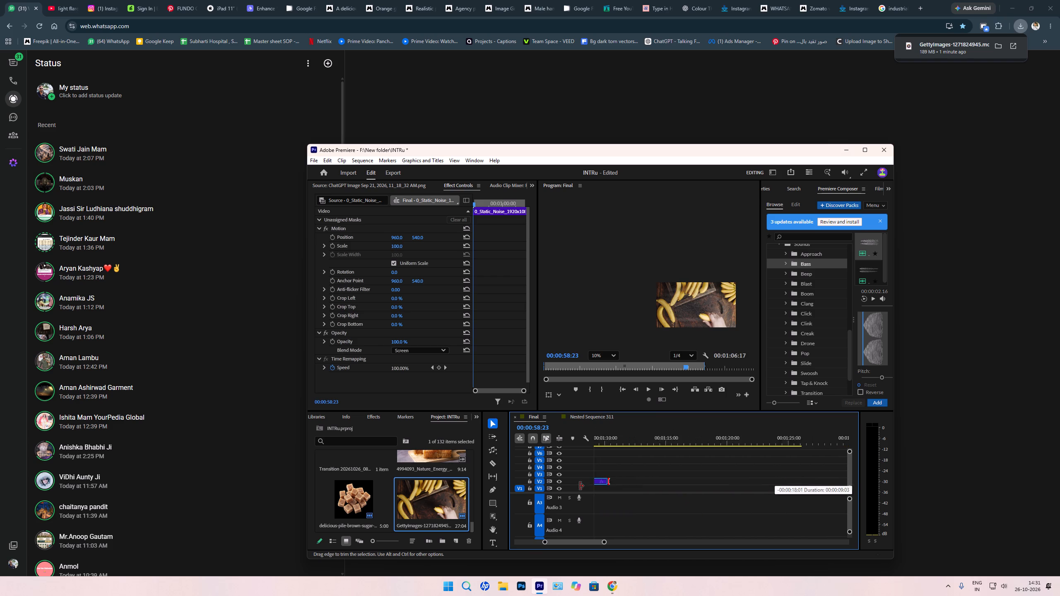
drag(580, 486, 745, 485)
drag(751, 476, 749, 476)
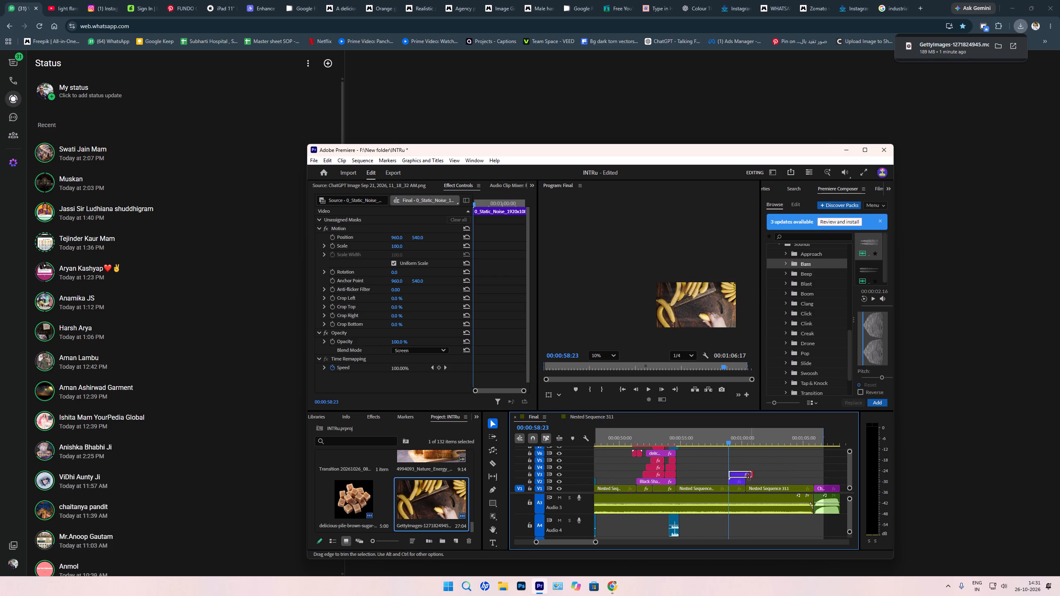
drag(749, 476, 747, 476)
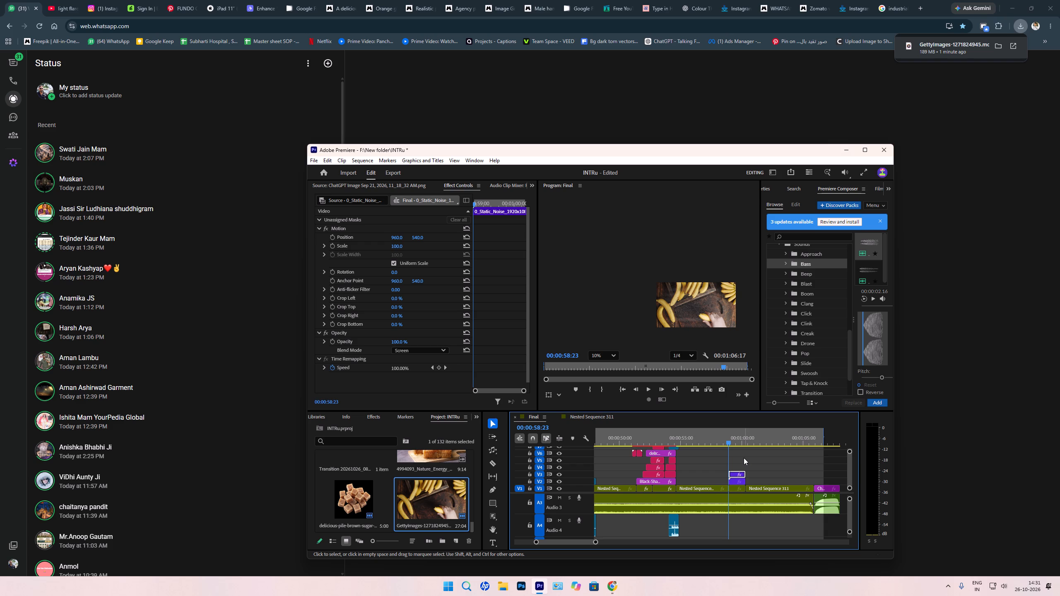
Play the banana clip with the Static Noise overlay from 00:00:58:23, examining the enlarged preview picture.
text(==)
middle_drag(544, 249, 532, 246)
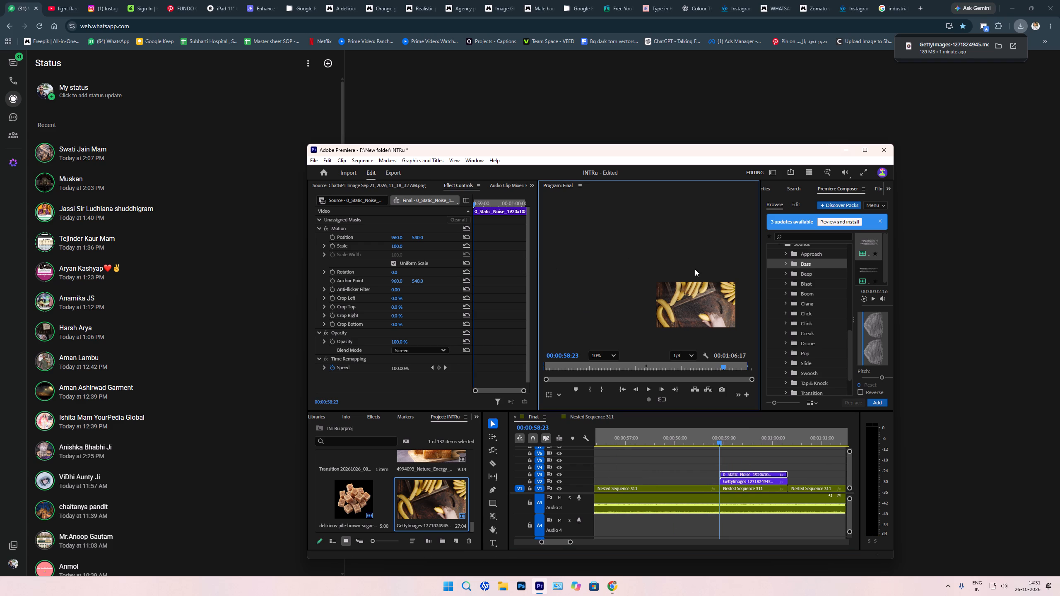
middle_drag(628, 272, 583, 265)
middle_drag(677, 296, 643, 284)
scroll(646, 289, up, 12)
middle_drag(618, 293, 670, 293)
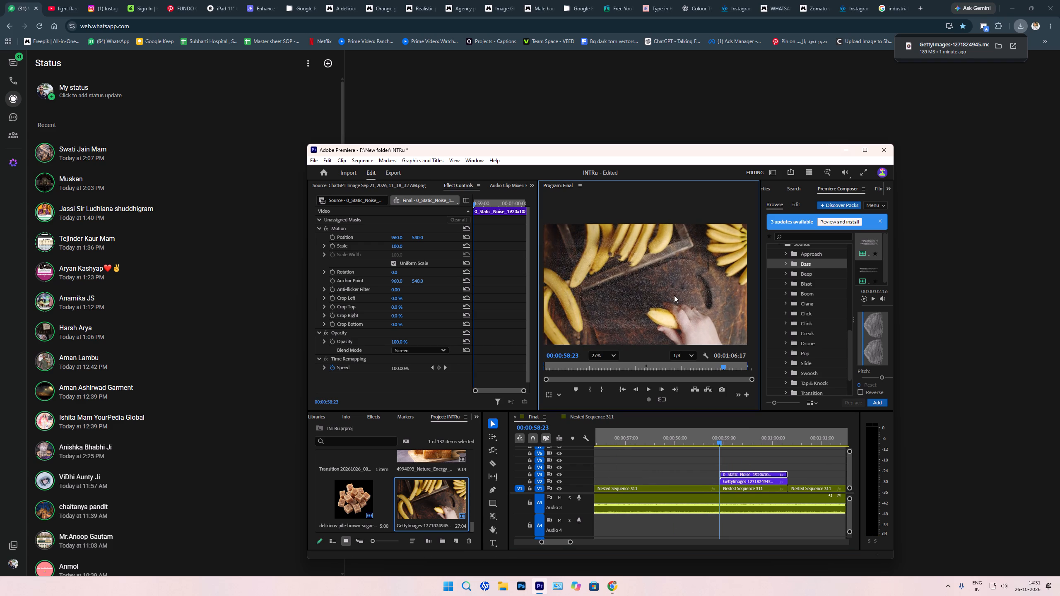
key(Up)
key(Down)
key(space)
key(space)
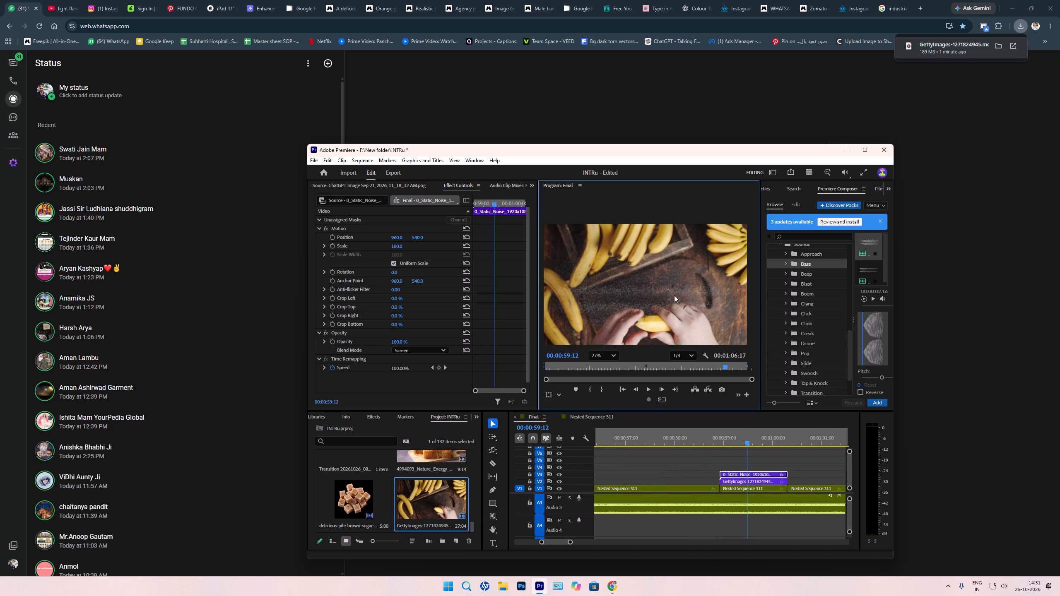
scroll(626, 213, down, 5)
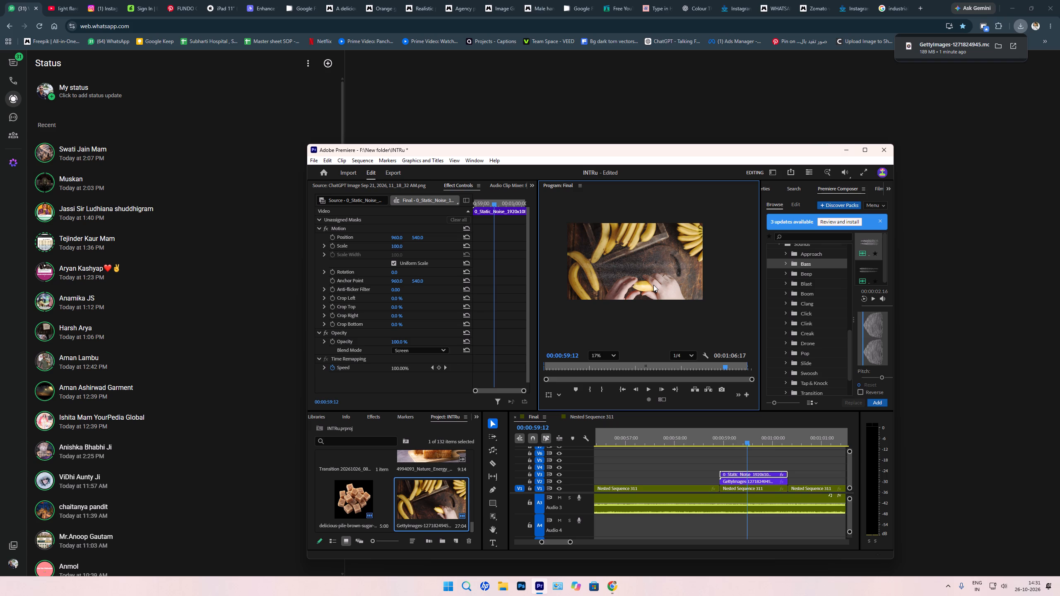
key(Up)
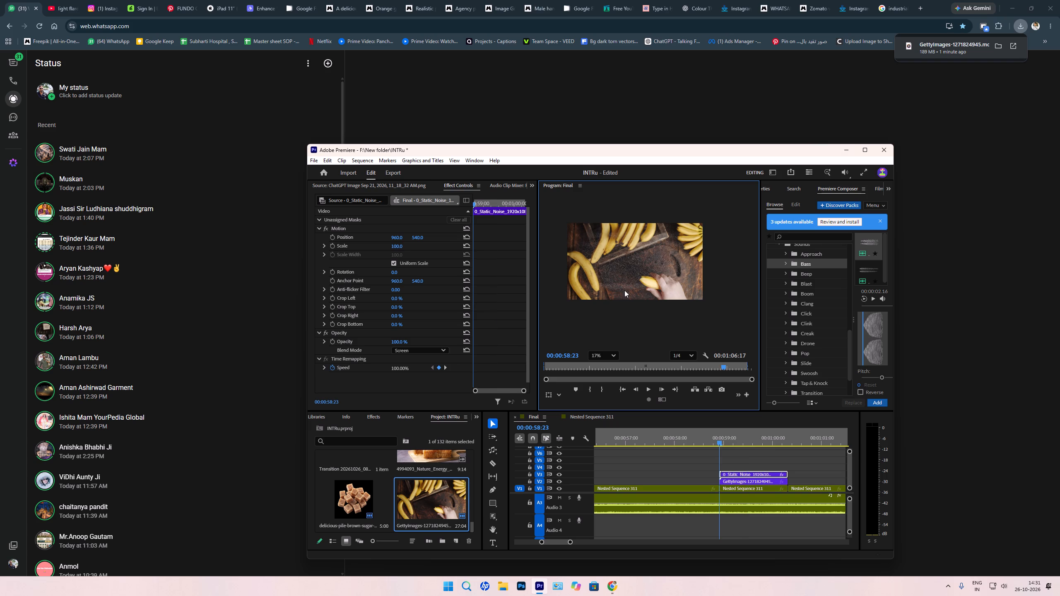
scroll(319, 420, up, 6)
Add the Fast Wip Shine Animation title on V4 at 00:00:58:23 and trim its end to match the banana clip.
click(361, 418)
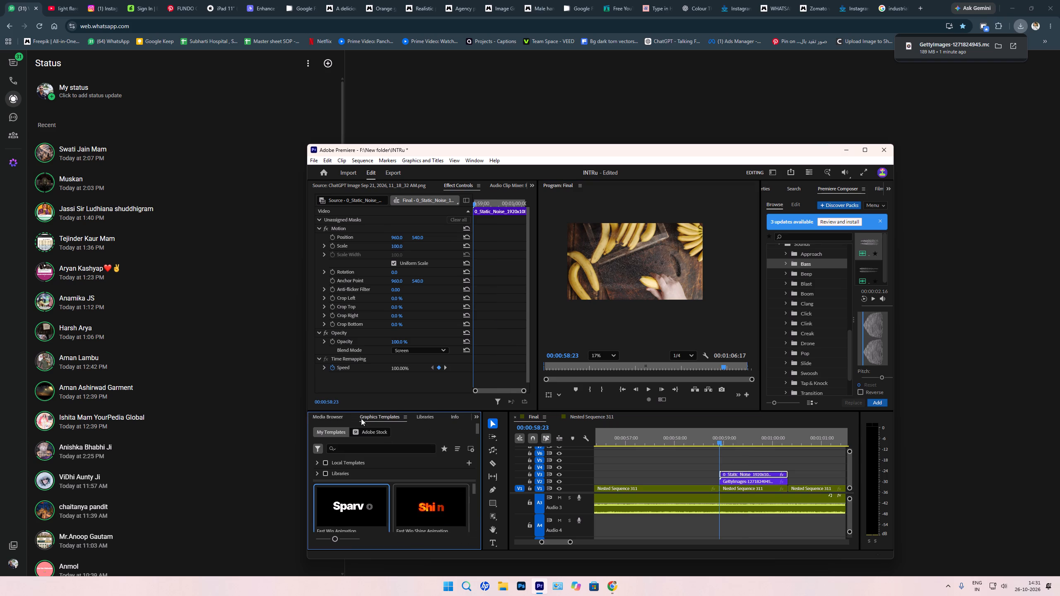
drag(424, 504, 716, 469)
scroll(751, 464, down, 6)
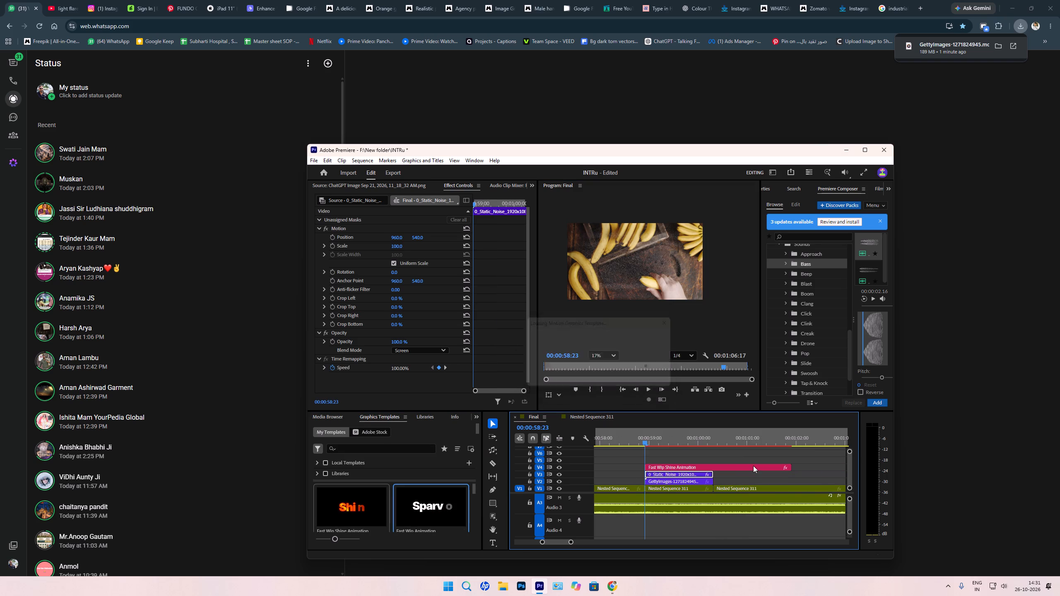
drag(792, 469, 715, 474)
Replace the Shine title's text with "Kya banana Weight Gain Karta hai?".
click(690, 468)
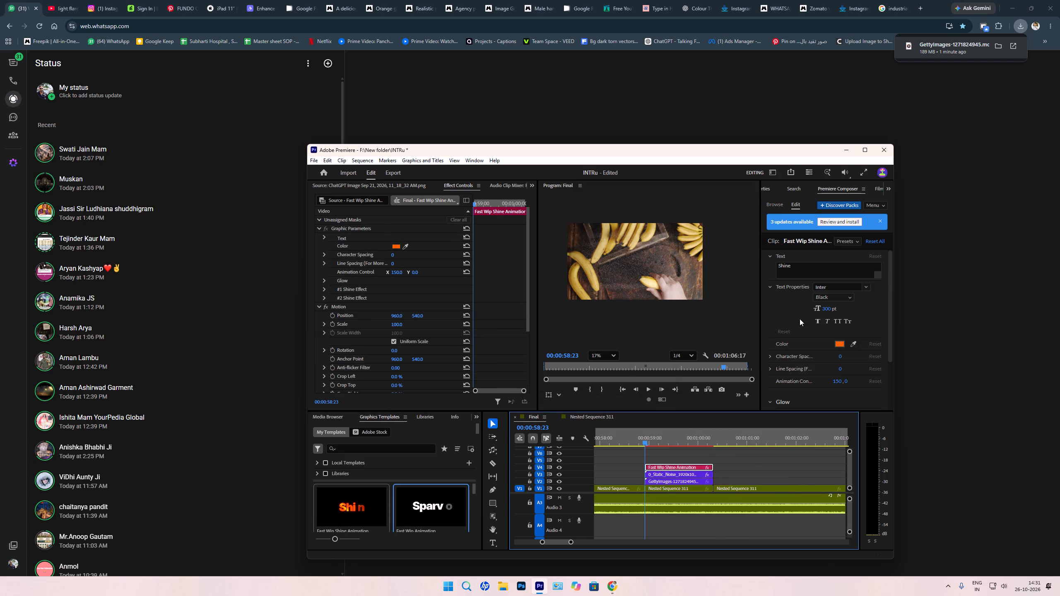
drag(822, 274, 684, 257)
text(Kya banana)
key(space)
key(space)
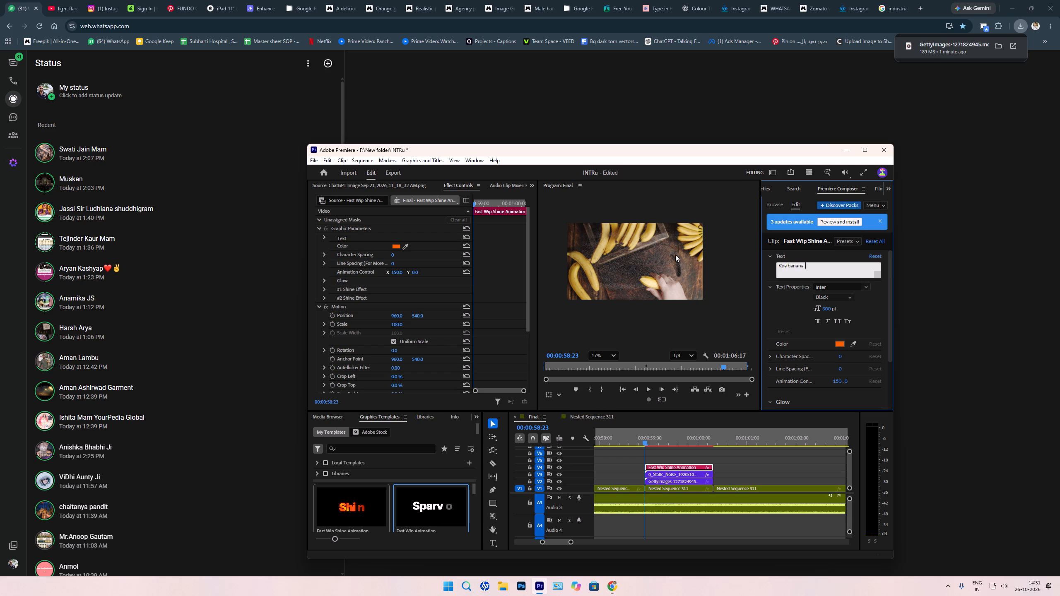
key(BackSpace)
key(BackSpace)
key(space)
text(Wigh)
key(BackSpace)
key(BackSpace)
key(BackSpace)
text(eight Gain)
key(space)
text(Karta hai)
key(shift+question)
Fit the title within the frame by reducing its font size to about 103 pt and its scale to 78.
click(677, 465)
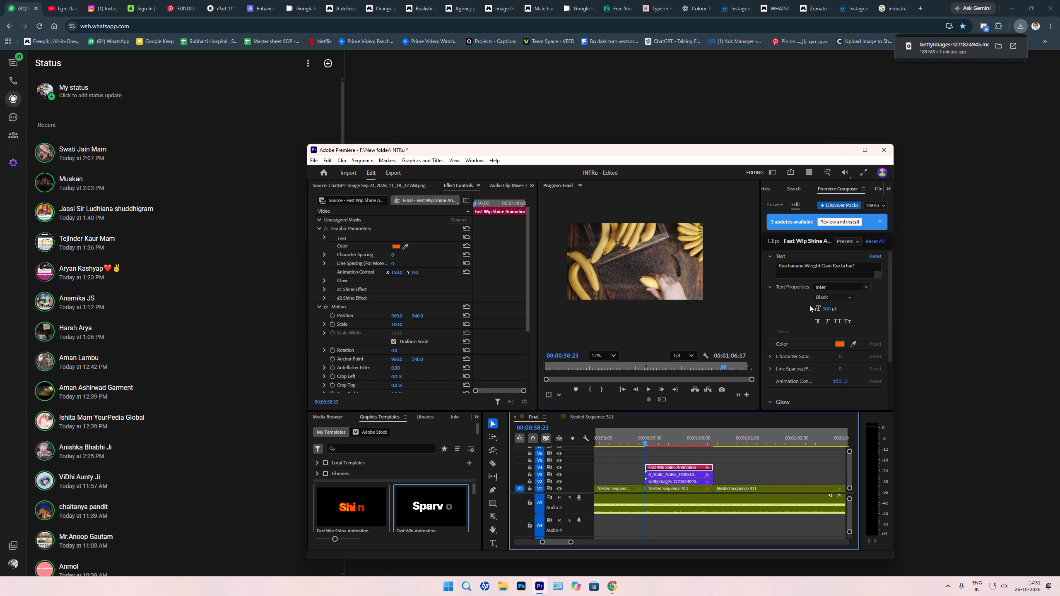
drag(827, 311, 759, 315)
key(space)
key(space)
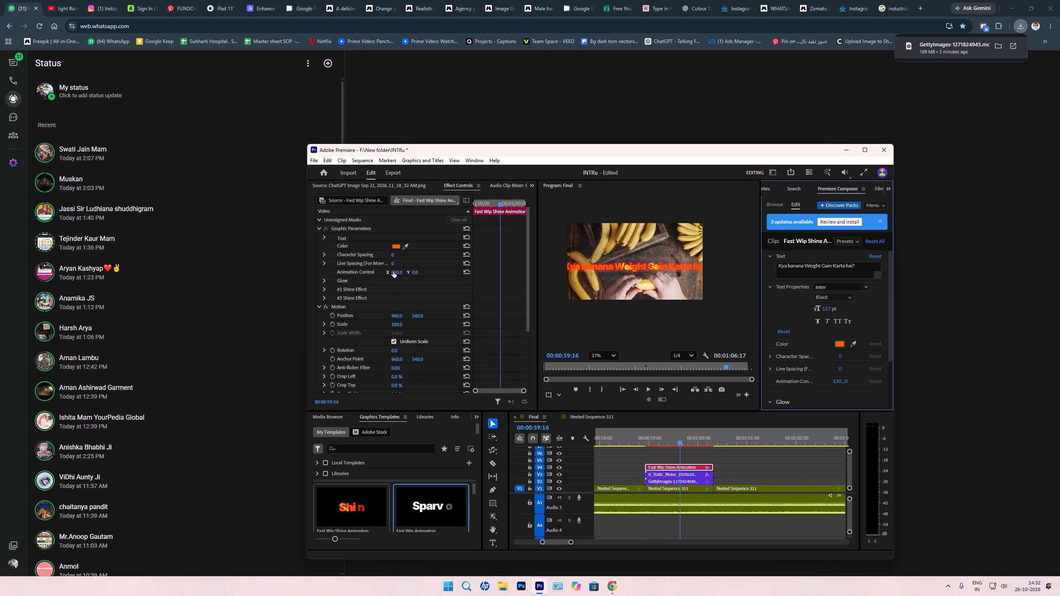
drag(402, 324, 391, 322)
key(space)
key(space)
key(space)
key(space)
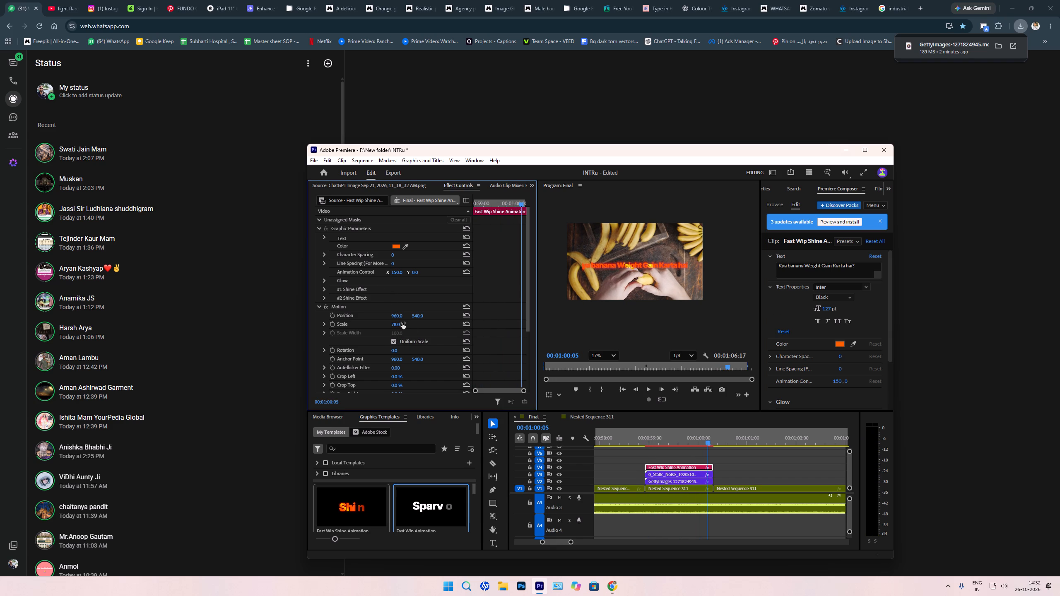
drag(827, 310, 817, 310)
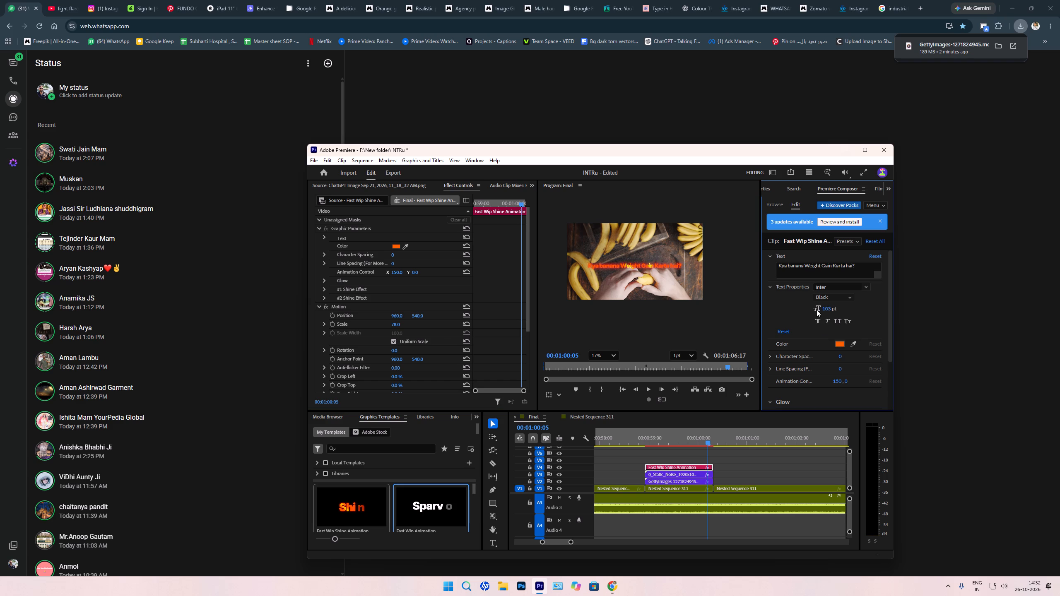
Change the title's text colour to bright yellow.
click(844, 344)
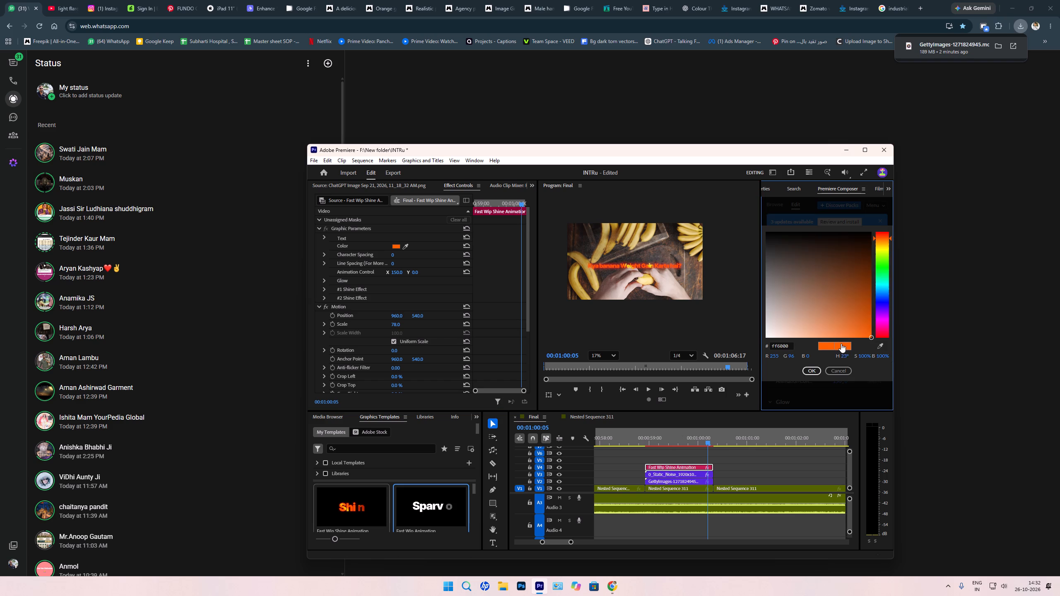
drag(876, 272, 879, 248)
drag(855, 270, 916, 365)
key(Return)
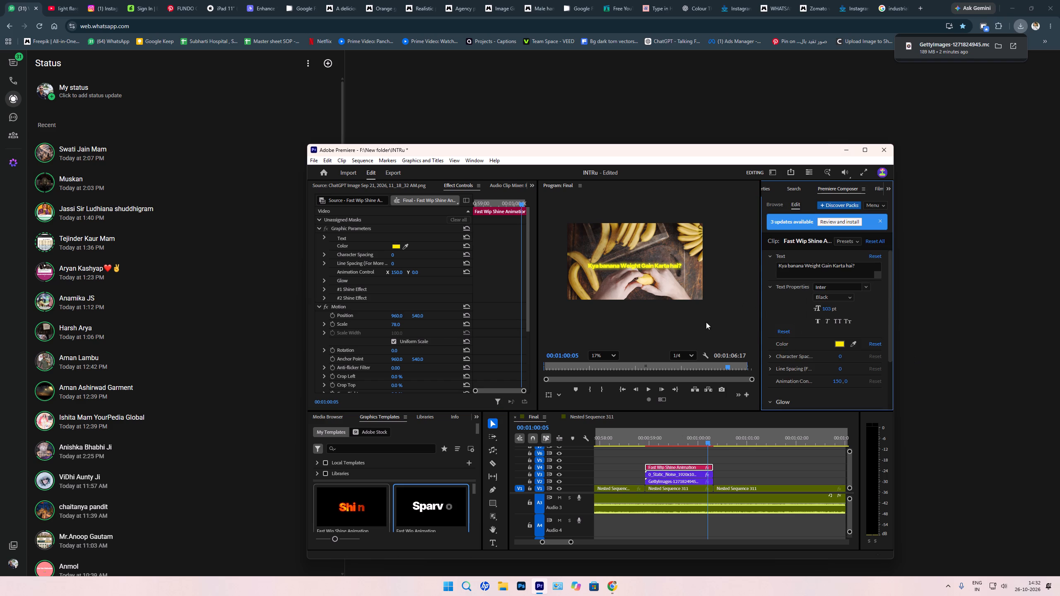
Copy the Black-Shadow image from the earlier part of the timeline to V5 near the sequence's end, after about 00:01:05:00.
click(672, 460)
text(--)
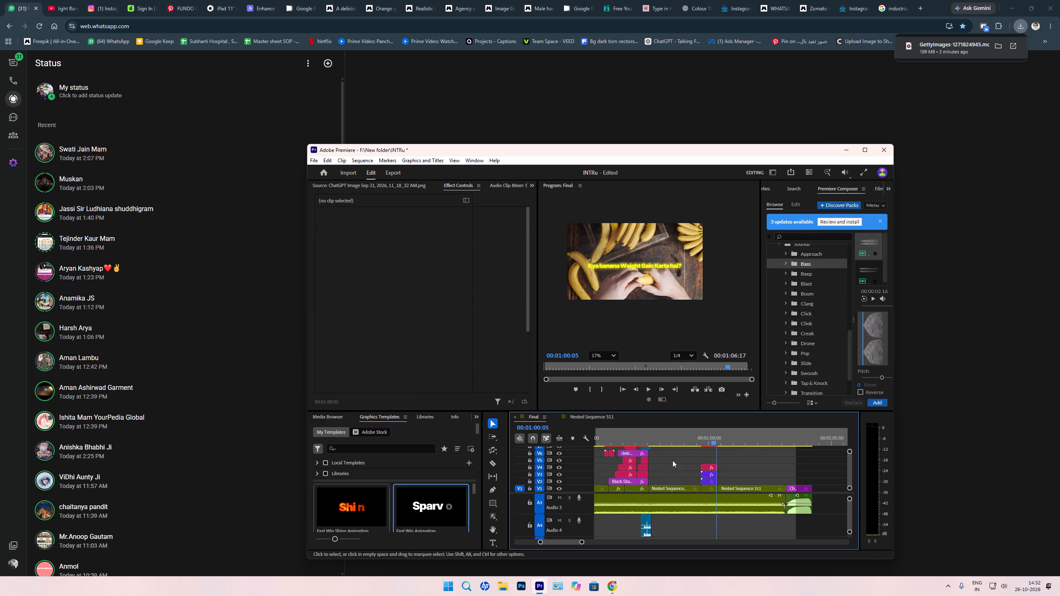
scroll(664, 476, up, 5)
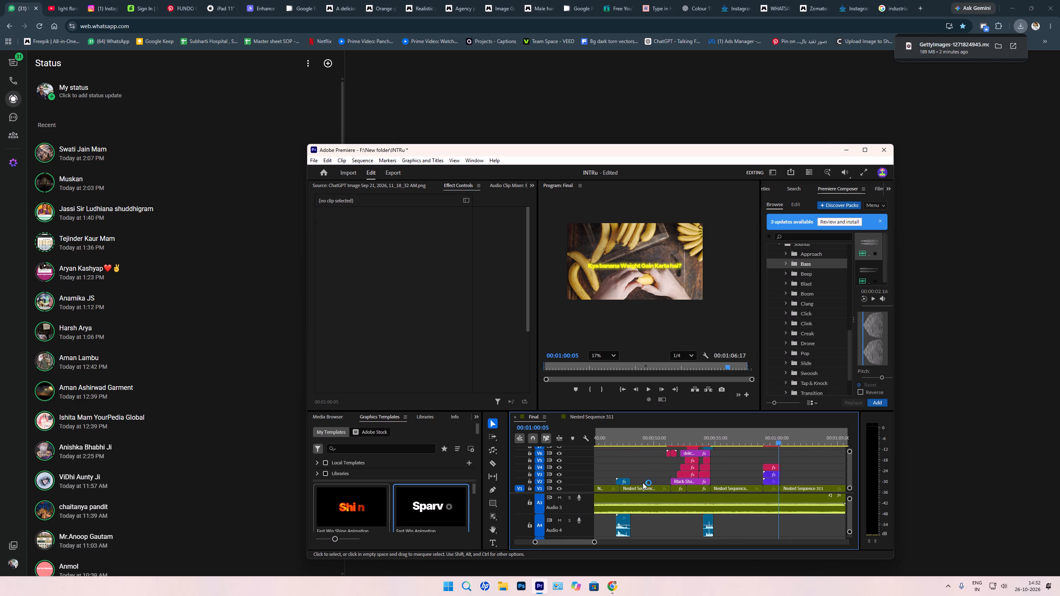
scroll(643, 483, up, 5)
scroll(631, 470, down, 2)
scroll(631, 470, up, 4)
scroll(631, 470, down, 12)
scroll(639, 468, up, 1)
scroll(640, 468, down, 2)
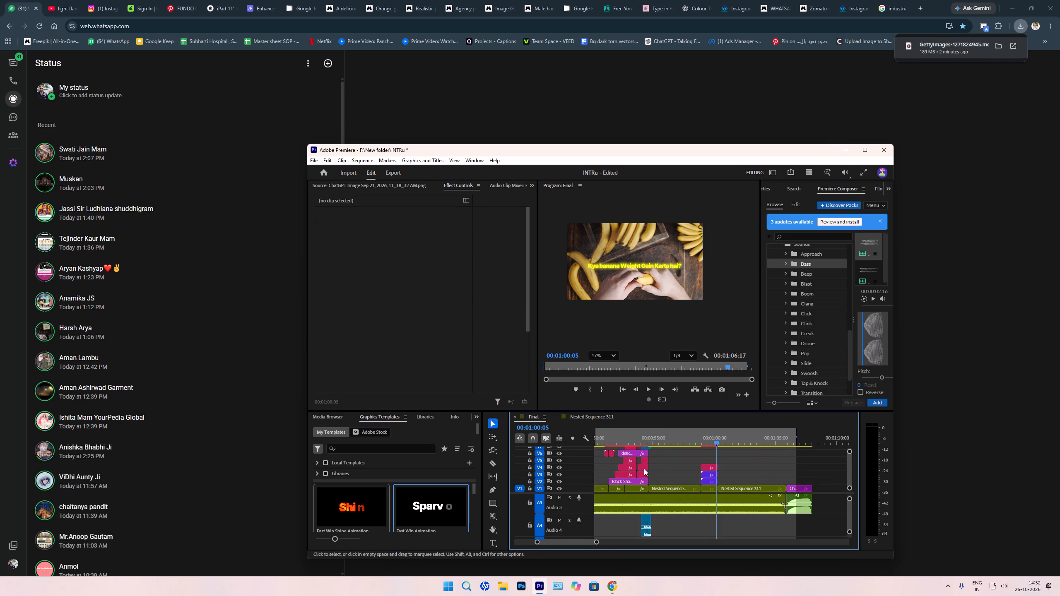
scroll(614, 477, up, 11)
scroll(648, 463, up, 5)
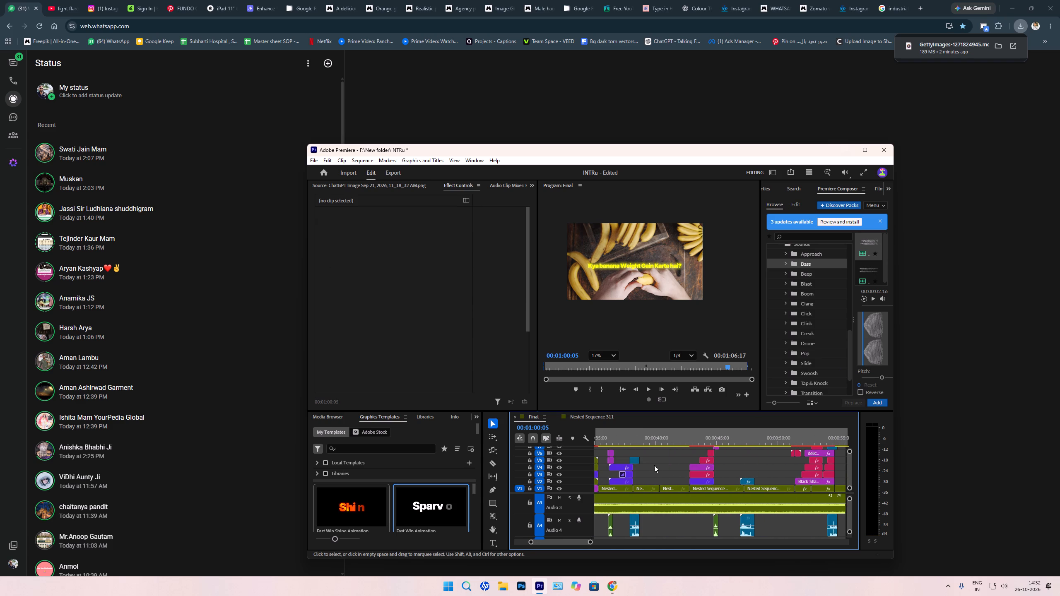
scroll(655, 465, up, 9)
drag(646, 480, 845, 459)
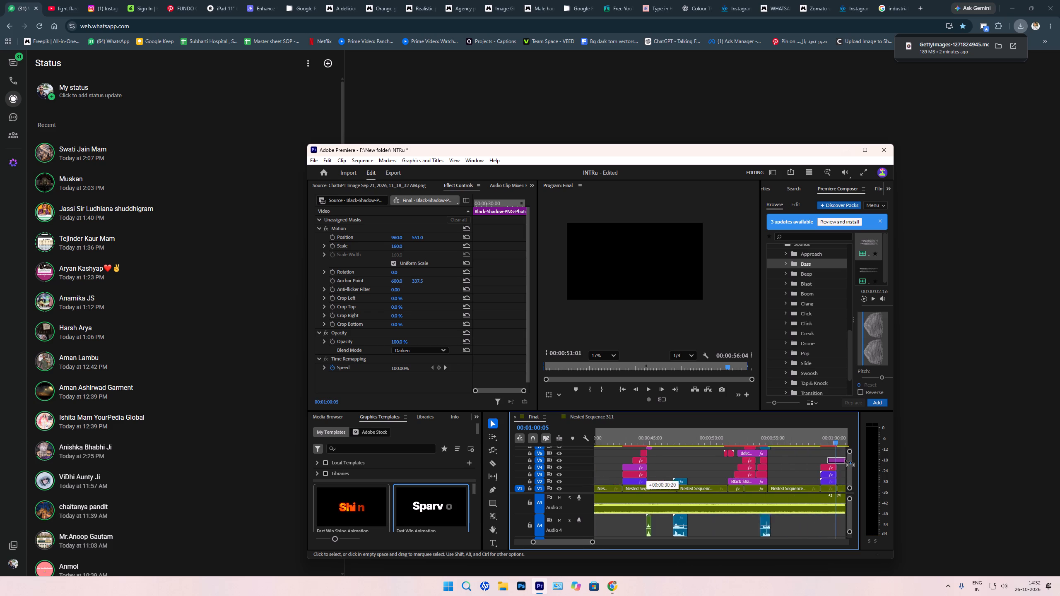
drag(845, 459, 646, 463)
scroll(646, 469, up, 11)
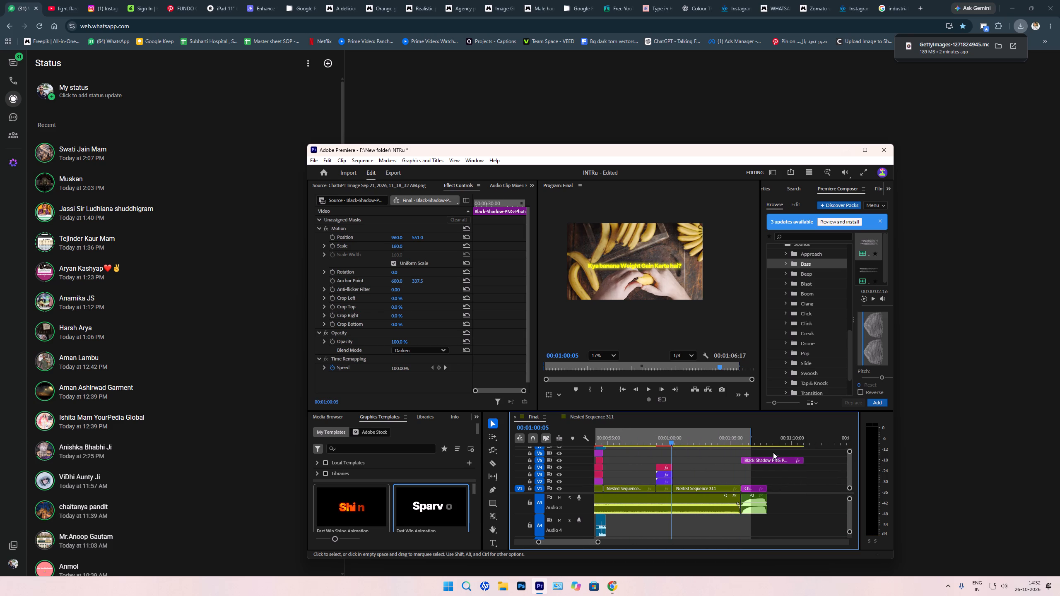
drag(777, 458, 770, 460)
Raise the banana title to V5 and place the Black-Shadow image beneath it on V4, aligned with the title's start.
drag(686, 466, 686, 461)
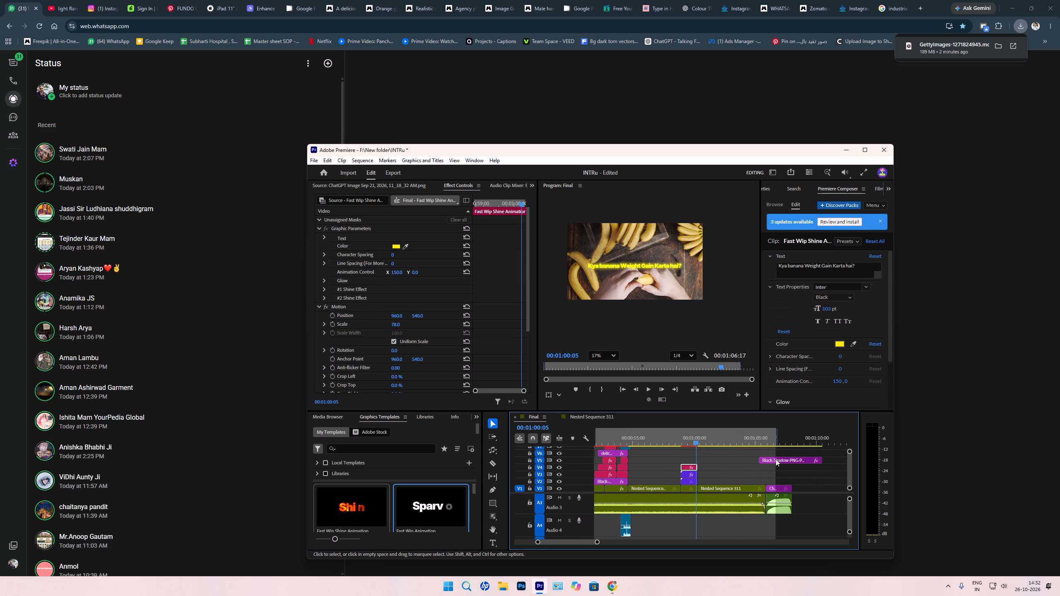
drag(776, 461, 728, 471)
drag(688, 468, 687, 461)
drag(728, 471, 702, 471)
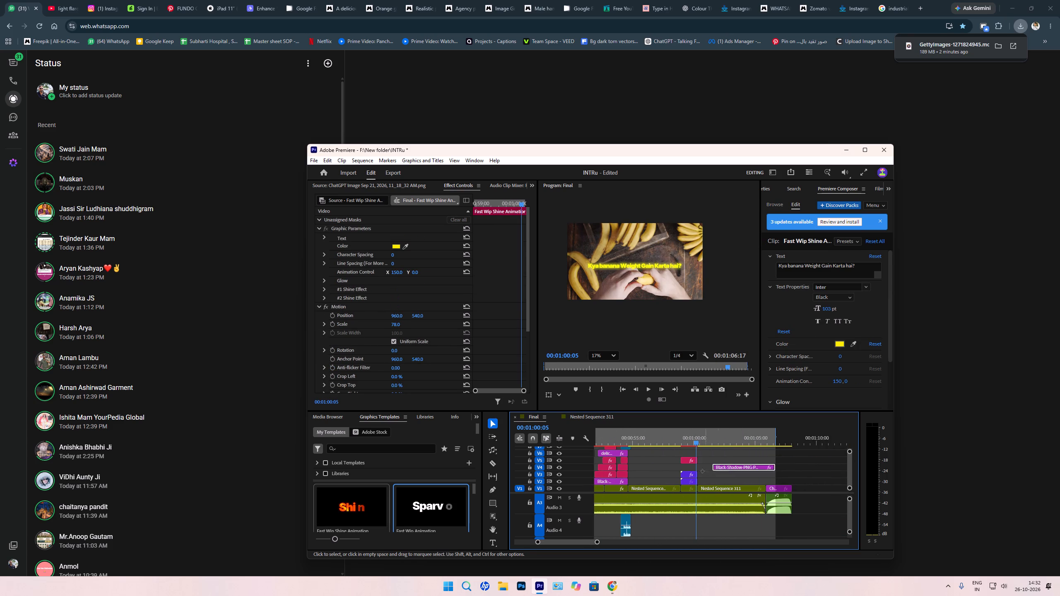
drag(702, 471, 695, 472)
drag(725, 469, 694, 470)
Trim the Black-Shadow image's end to the title's end and play the title from its start.
drag(741, 469, 702, 471)
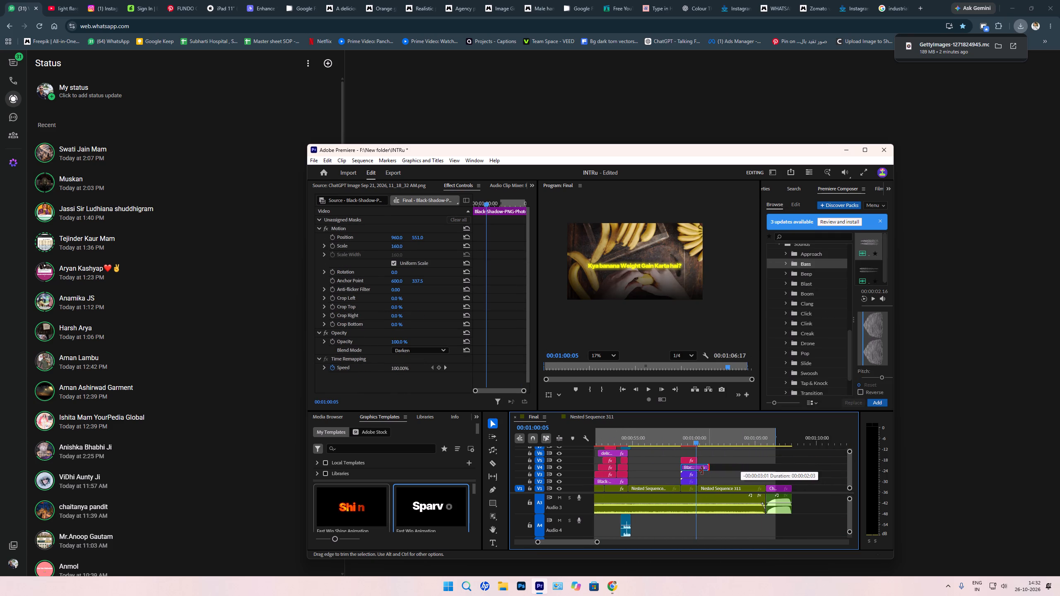
drag(702, 471, 697, 471)
key(Up)
key(space)
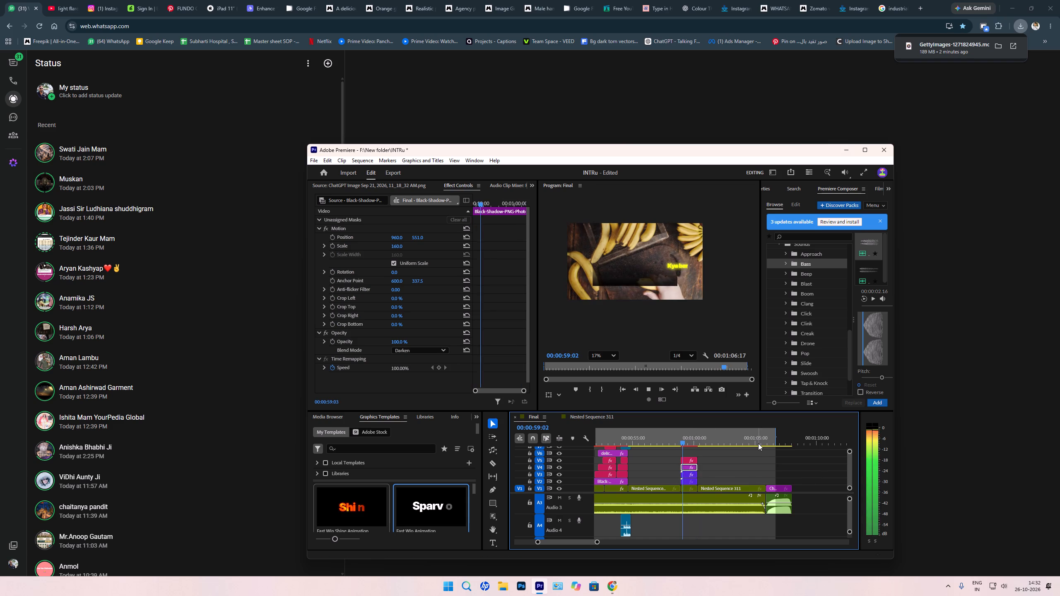
key(space)
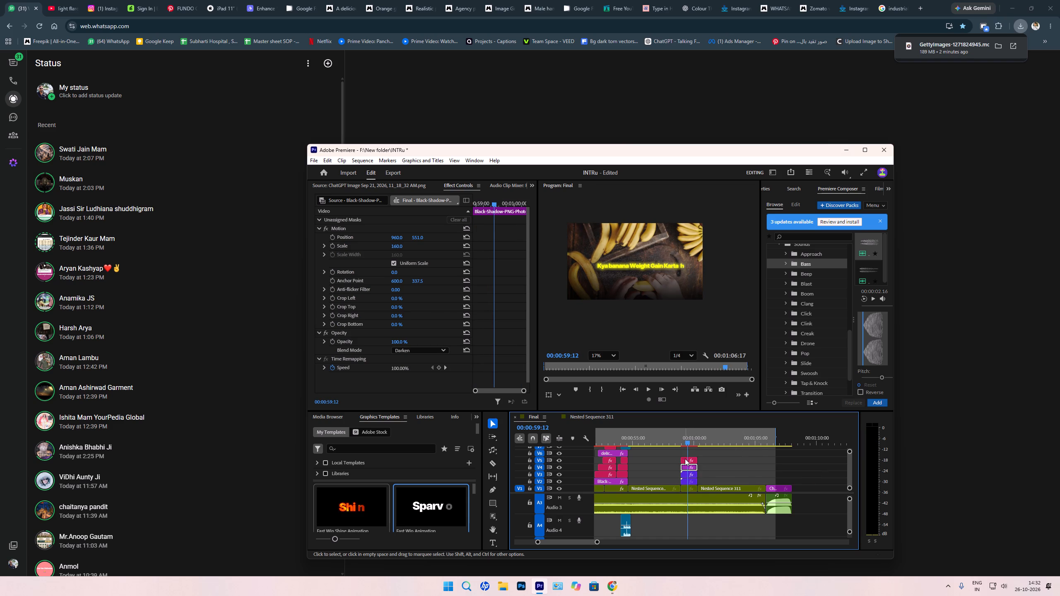
Enlarge the banana title to a scale of 111 and reposition it at 862, 619.
click(685, 459)
drag(397, 324, 402, 323)
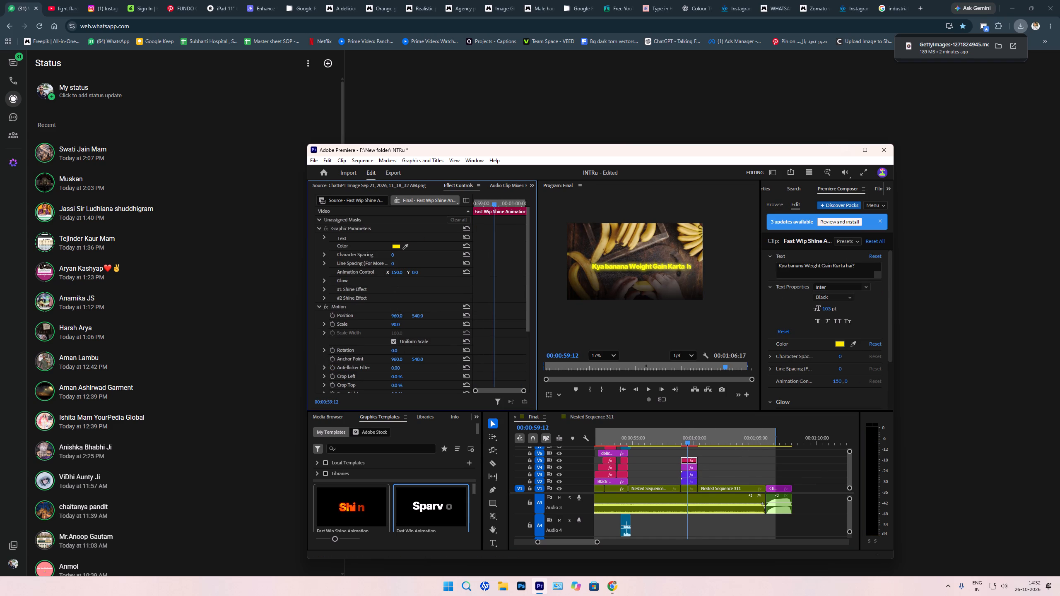
drag(402, 323, 412, 324)
drag(397, 318, 363, 315)
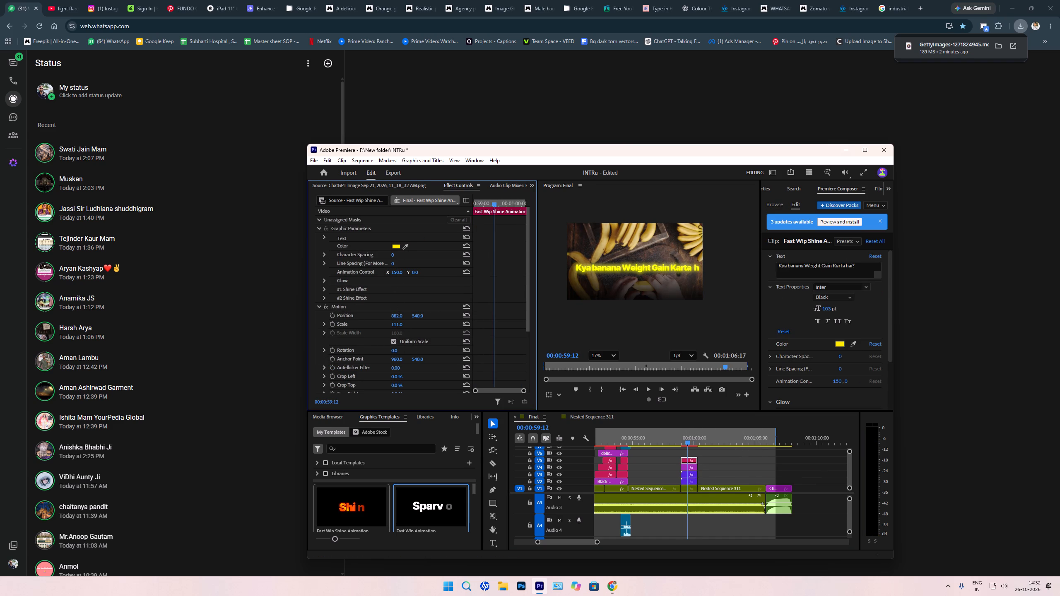
drag(363, 315, 353, 314)
drag(422, 314, 500, 327)
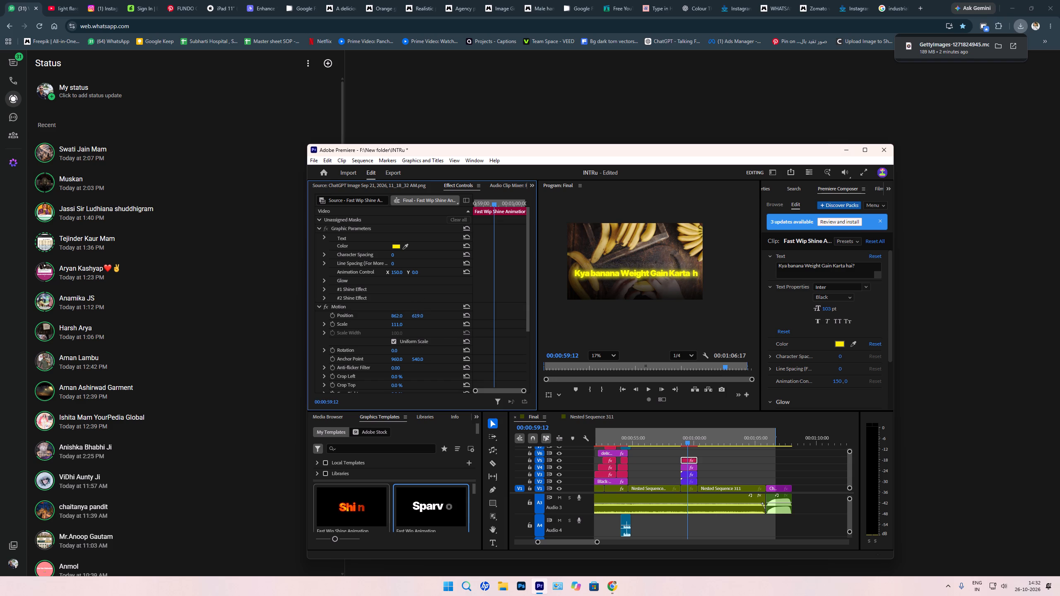
Reposition the banana title at 942, 850, reduce its scale to 102 and check it in playback.
drag(500, 327, 552, 340)
drag(389, 317, 378, 318)
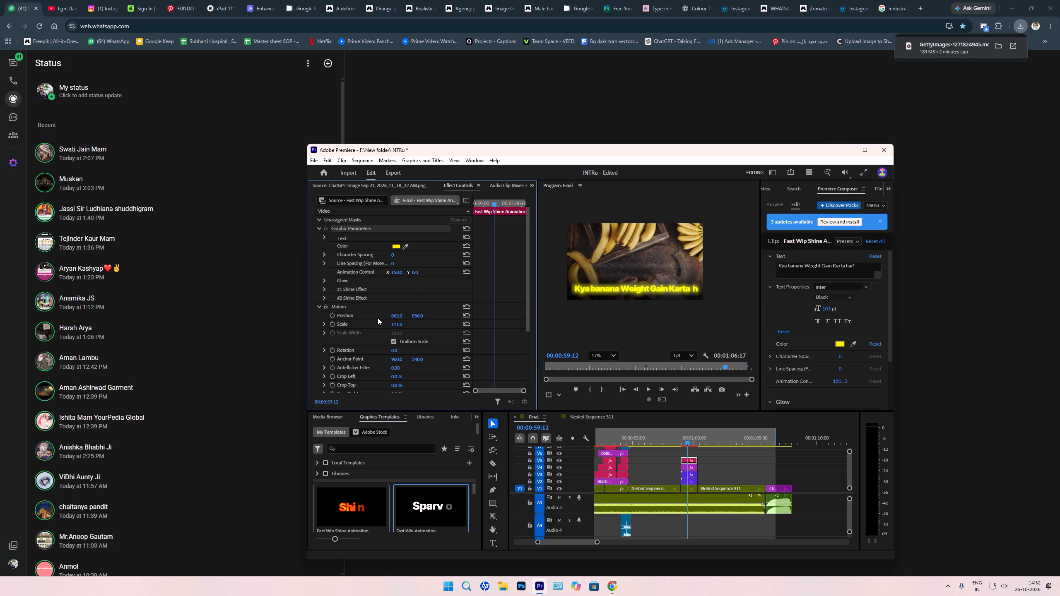
drag(392, 317, 381, 319)
drag(418, 315, 425, 317)
key(Up)
key(space)
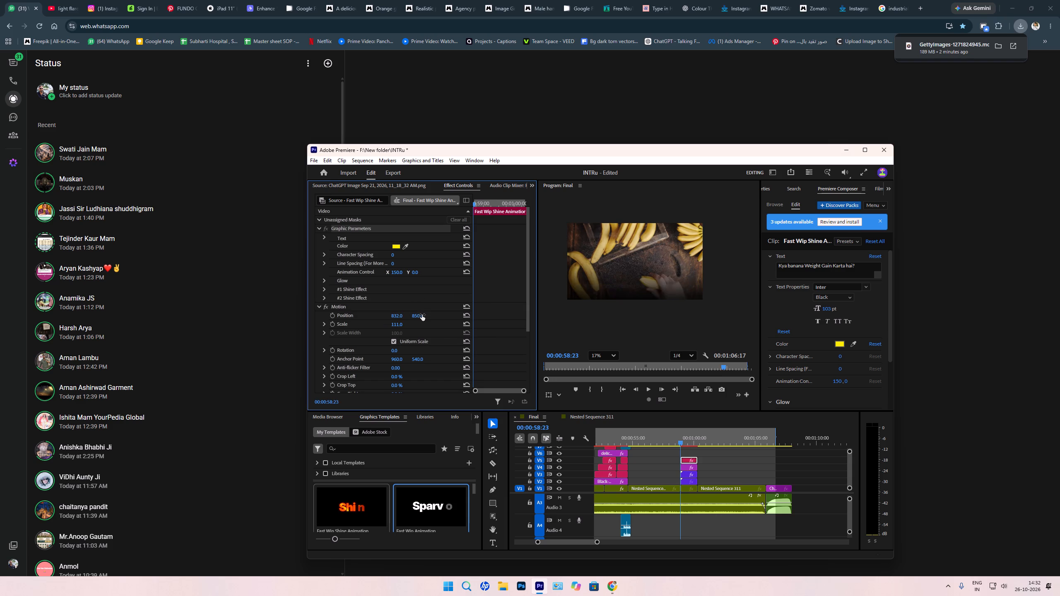
key(space)
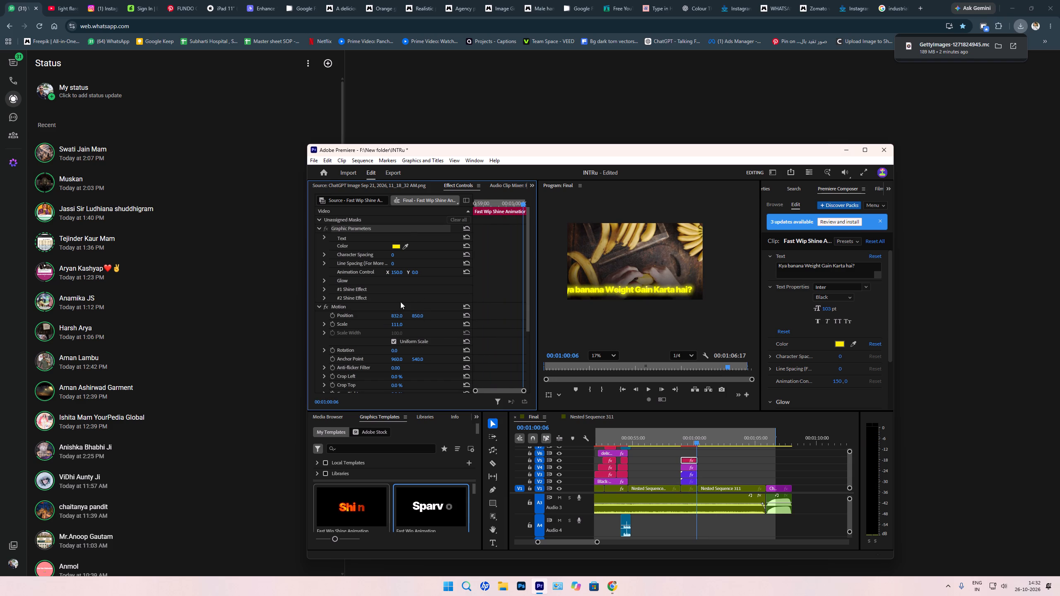
drag(398, 318, 437, 317)
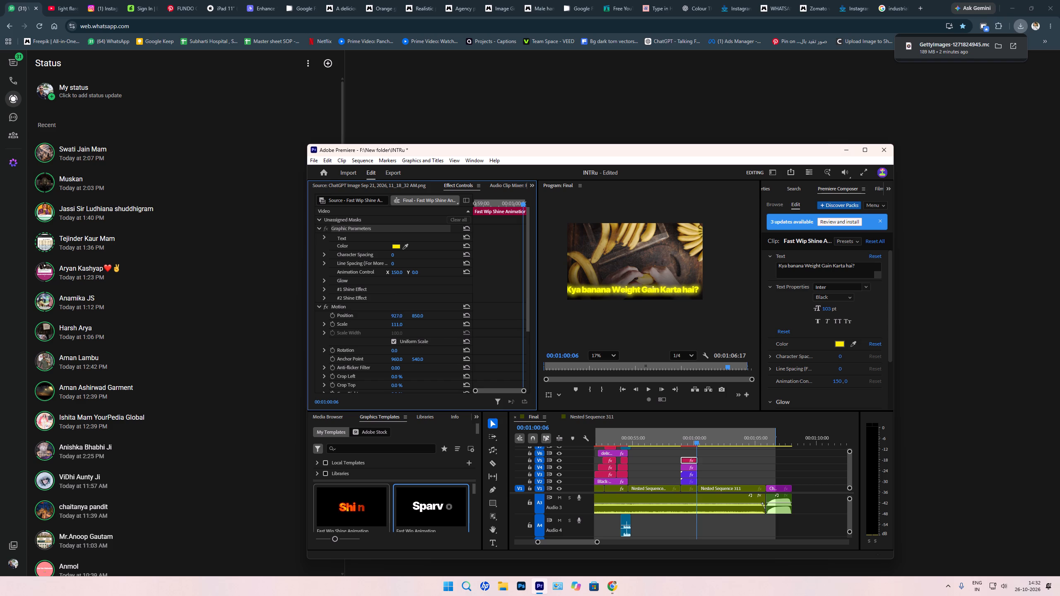
drag(437, 317, 445, 317)
drag(395, 327, 392, 326)
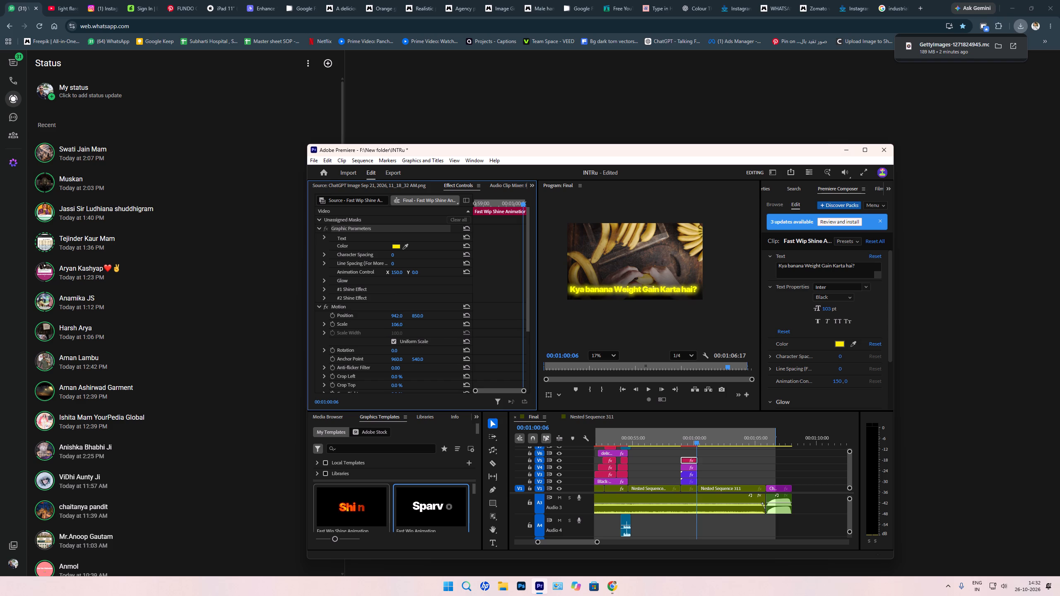
drag(392, 326, 390, 326)
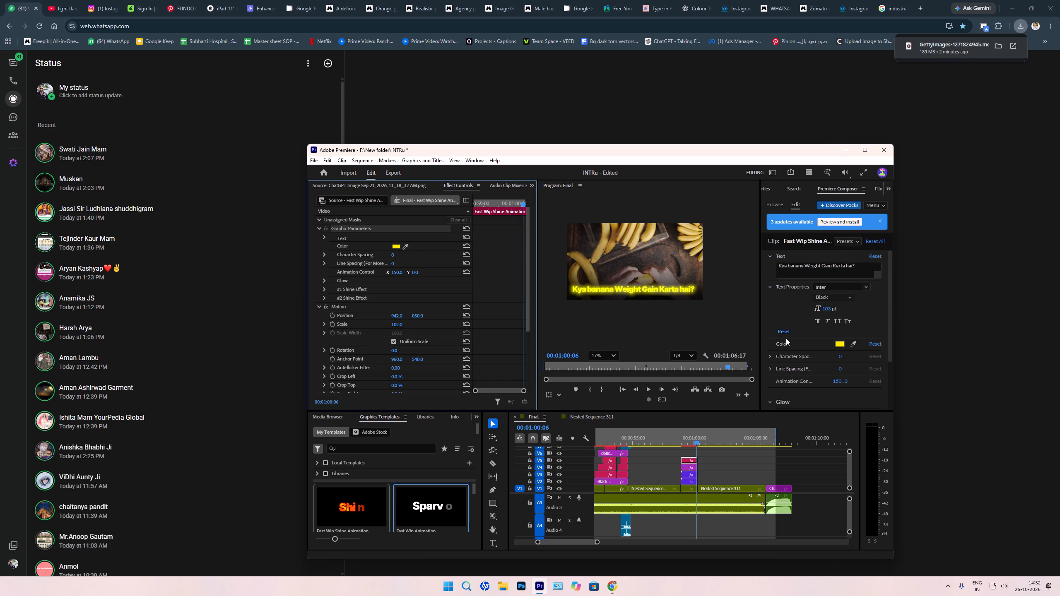
Set the banana title's Glow Radius to 0.
scroll(770, 368, down, 2)
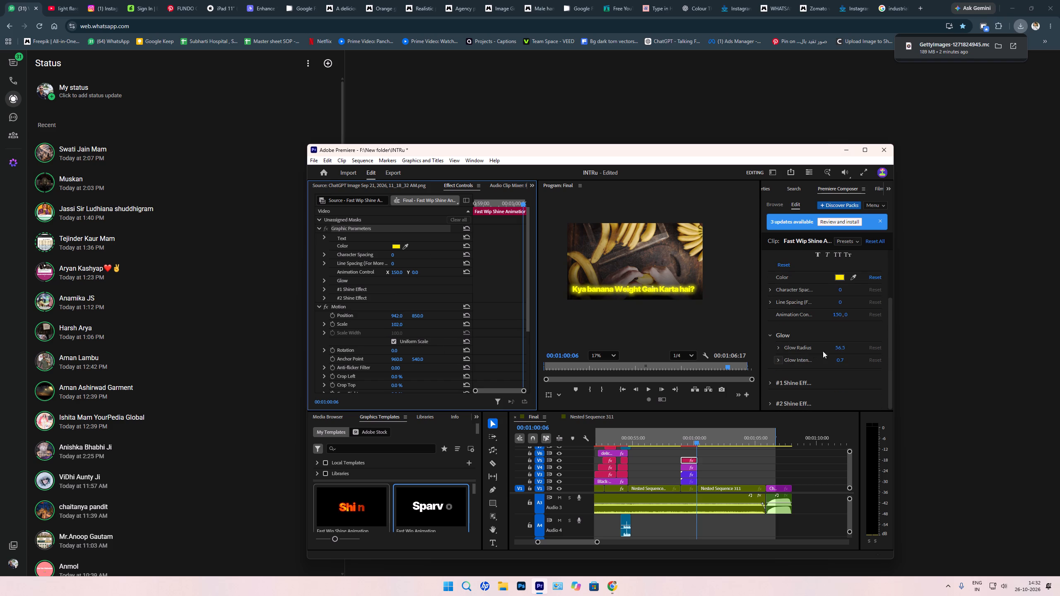
drag(839, 348, 677, 370)
scroll(438, 286, up, 3)
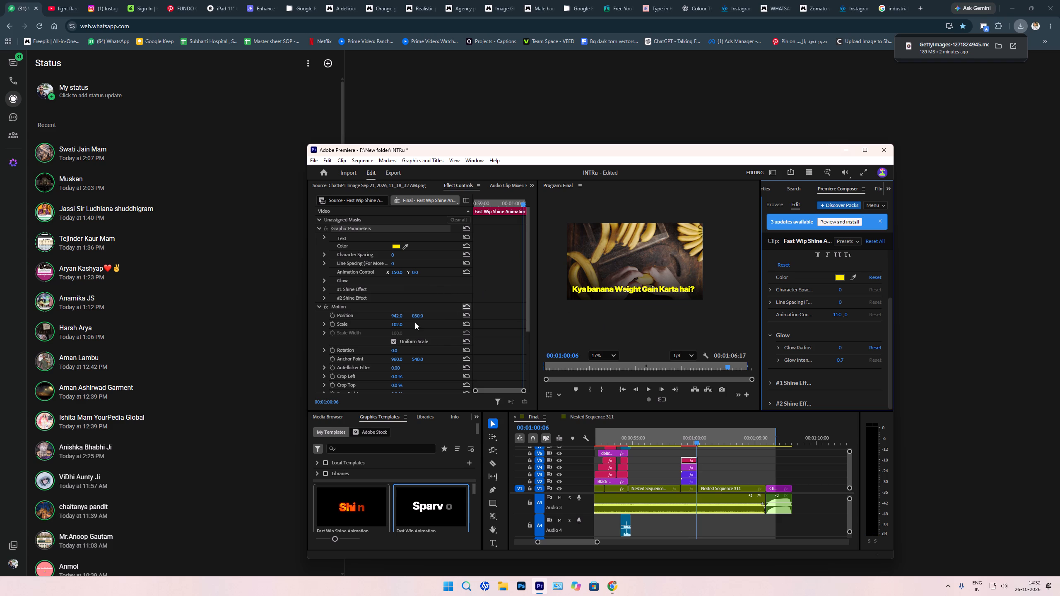
Lower the banana title to a vertical position of 908, shift it slightly to the right and play it from its start.
drag(417, 317, 444, 325)
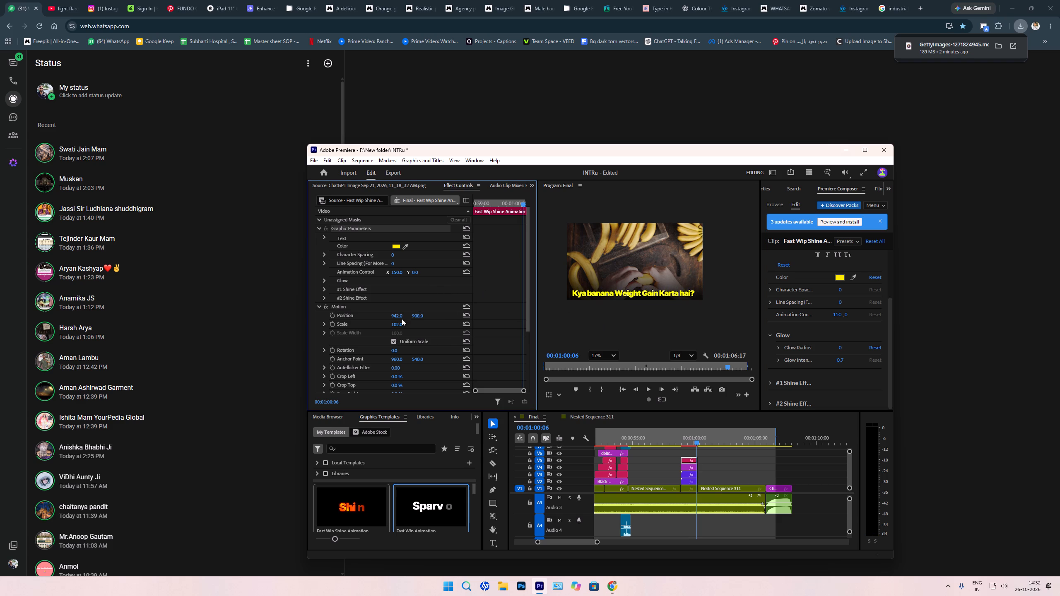
drag(401, 316, 412, 317)
click(746, 468)
key(Up)
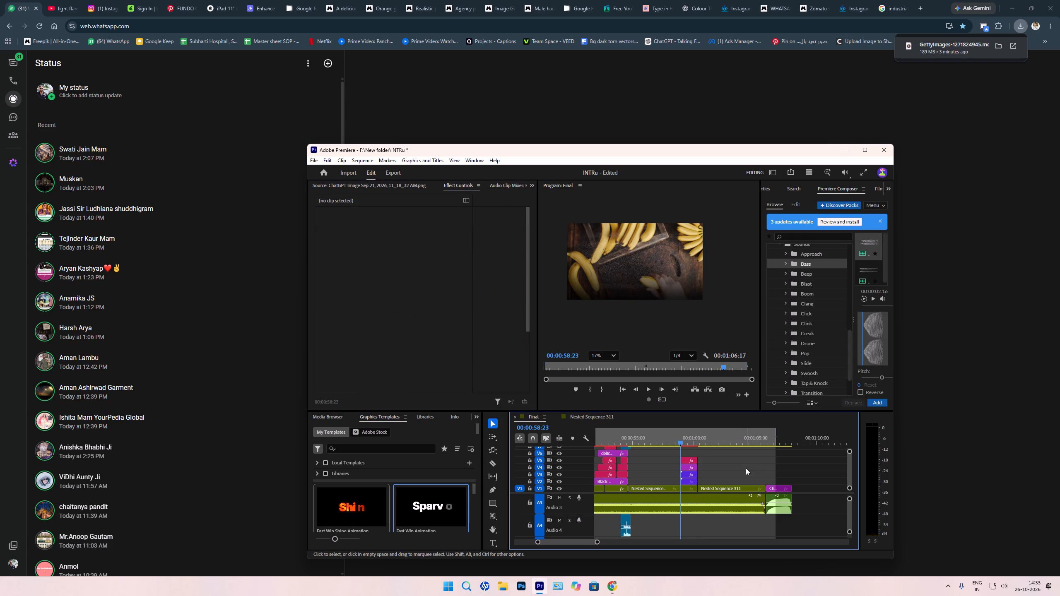
key(space)
key(space)
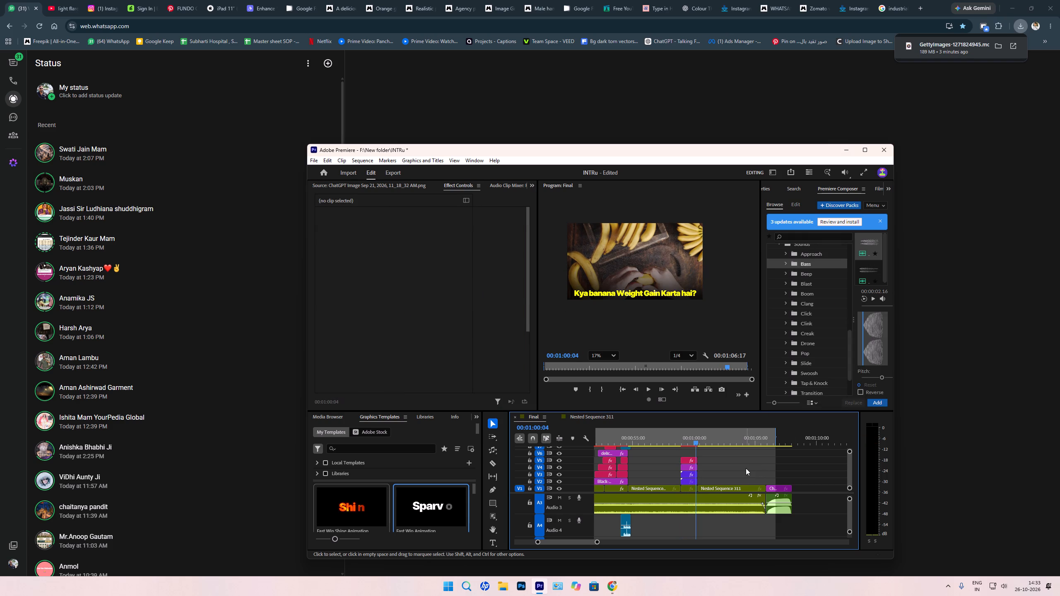
Extend the Final sequence's Out point to the end of the last clip at 00:01:08:01 and show the whole timeline.
text(==)
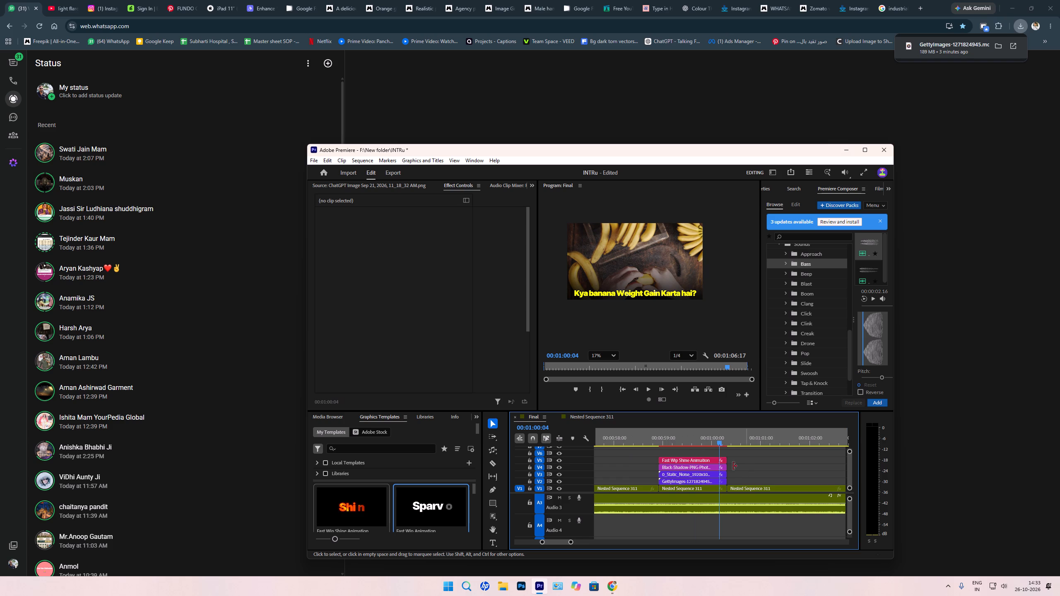
scroll(757, 454, down, 5)
text(---)
drag(752, 437, 761, 439)
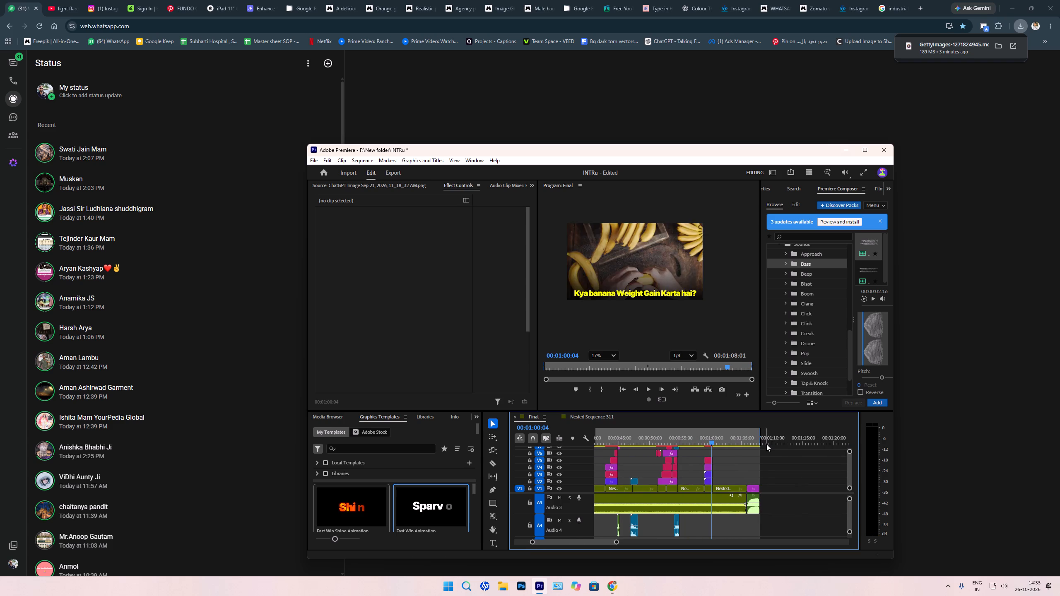
click(766, 443)
scroll(766, 443, up, 4)
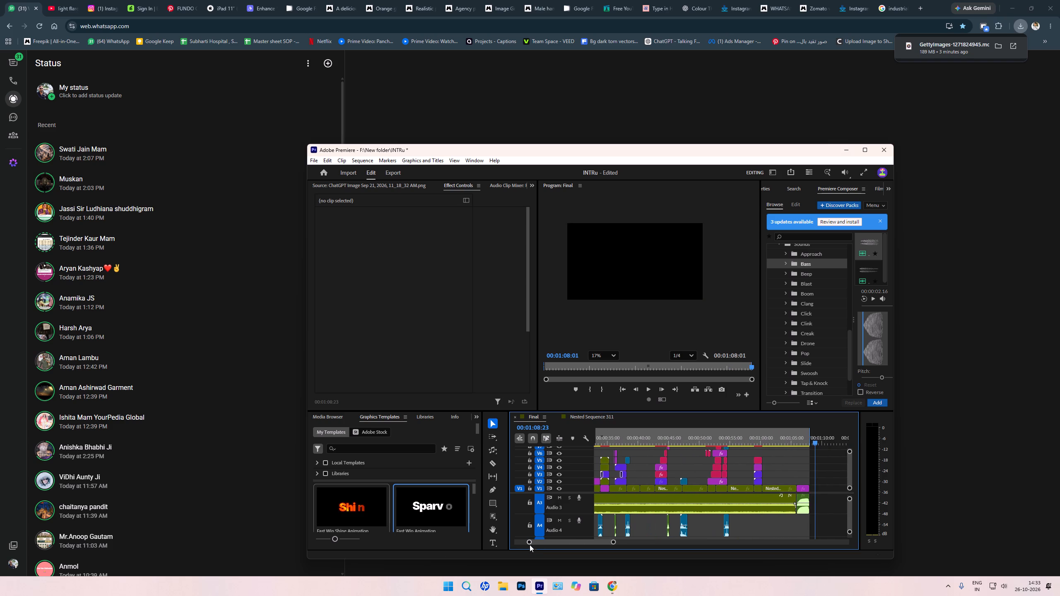
drag(527, 542, 397, 536)
drag(603, 542, 669, 530)
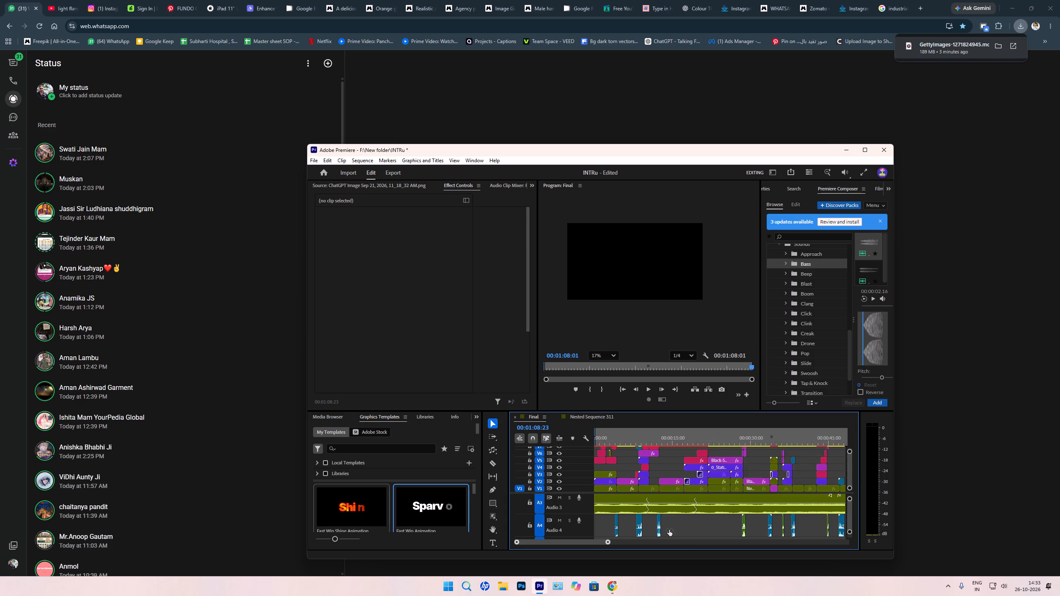
drag(669, 530, 711, 521)
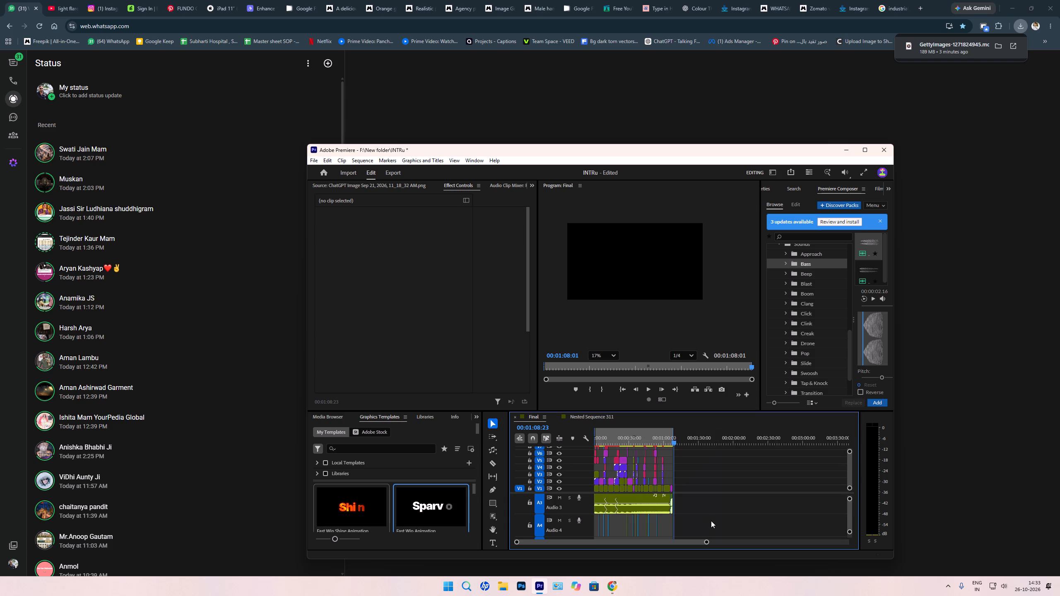
Save the project.
key(ctrl+s)
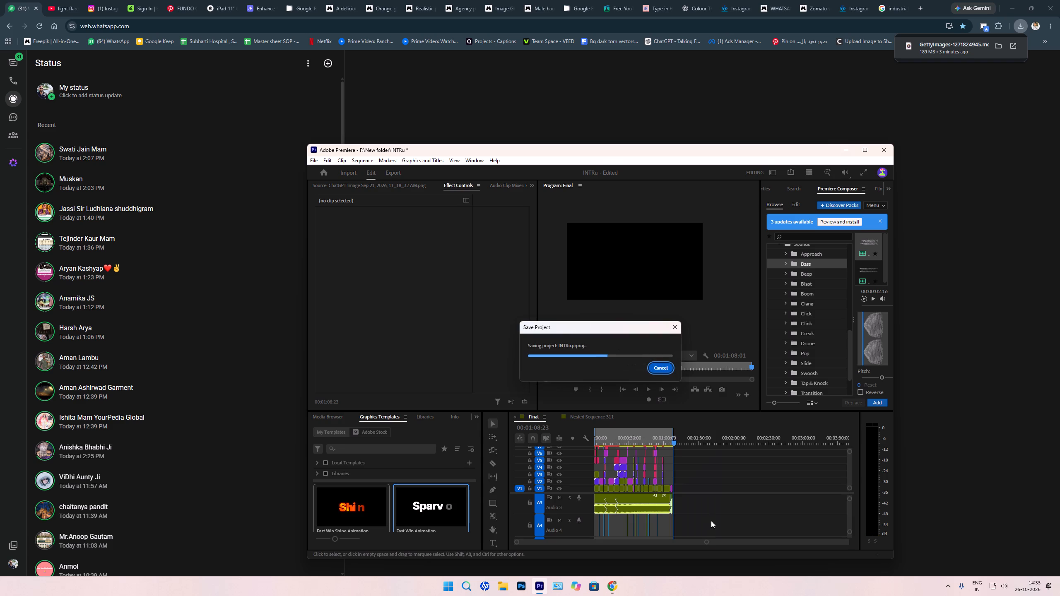
Open the export settings for the Final sequence and start choosing the output file's location.
key(ctrl+m)
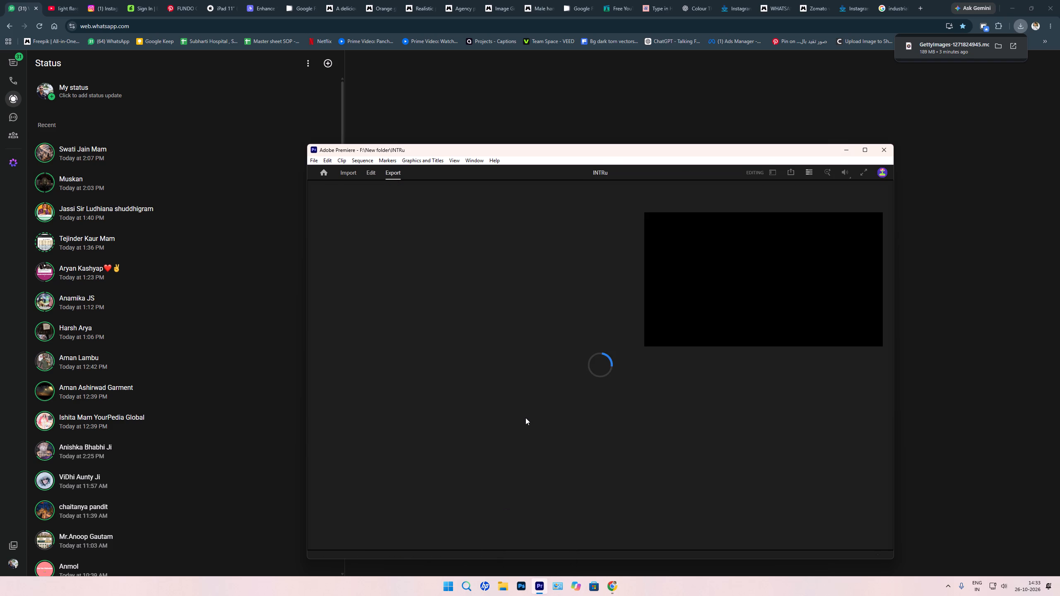
click(497, 228)
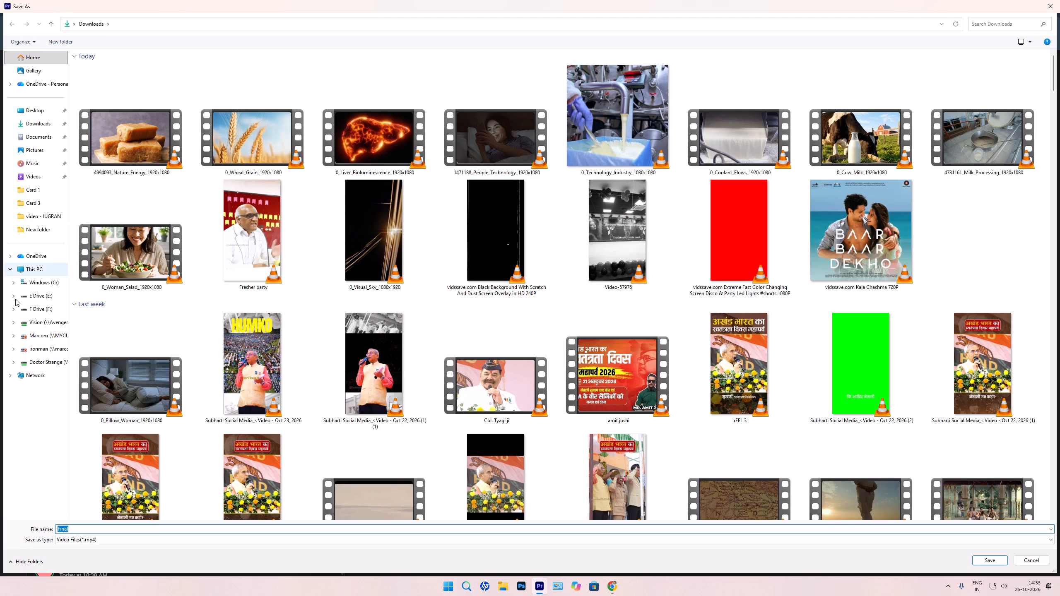
Look through the Shoot R folder and its 17 sepo subfolder, inside F Drive's ashwin folder, as a possible export location.
click(39, 264)
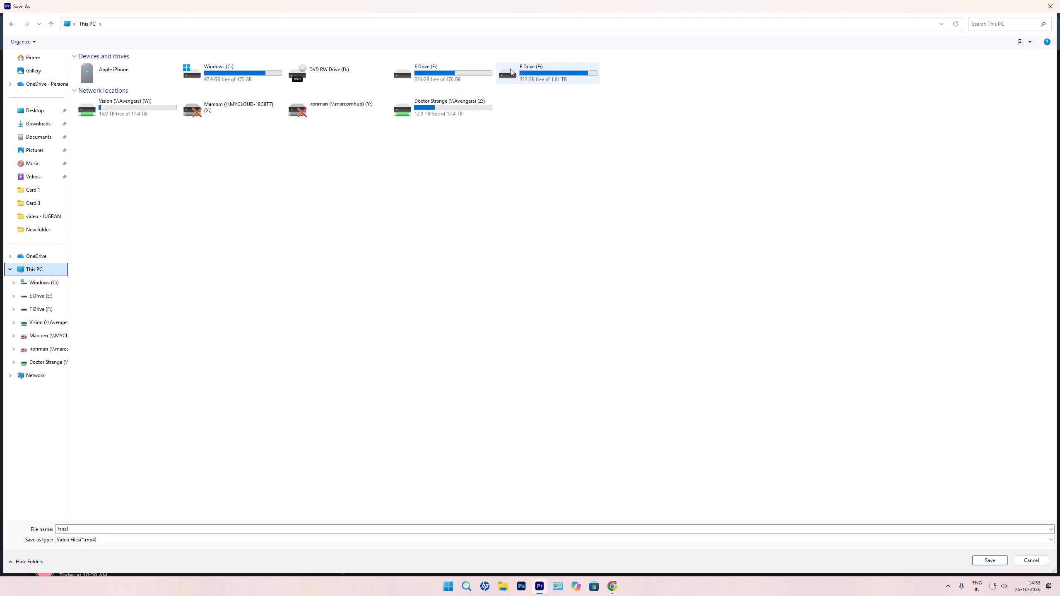
click(491, 68)
double_click(515, 69)
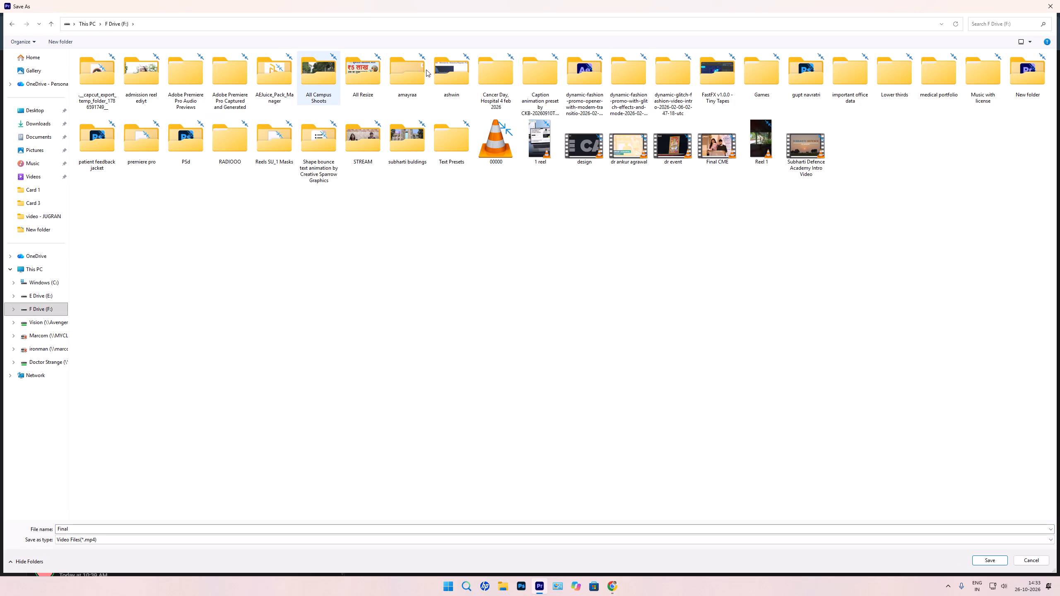
double_click(443, 70)
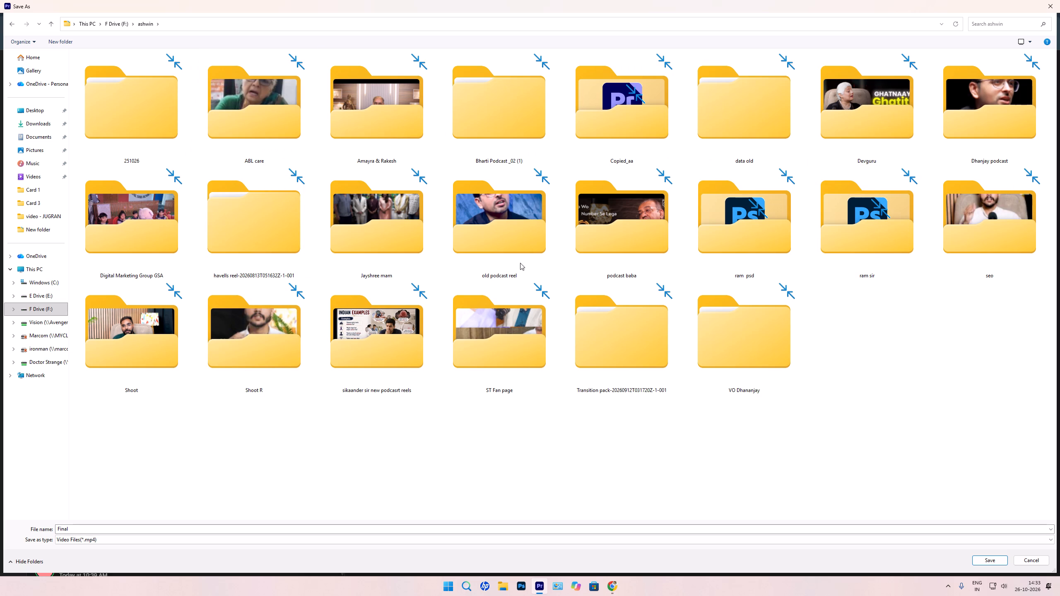
double_click(263, 384)
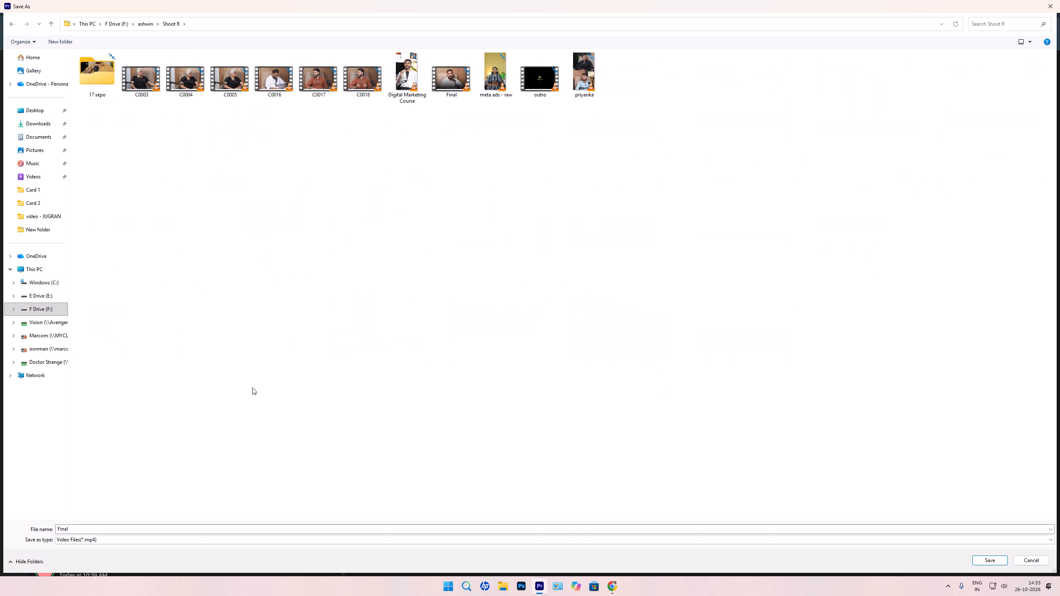
double_click(81, 86)
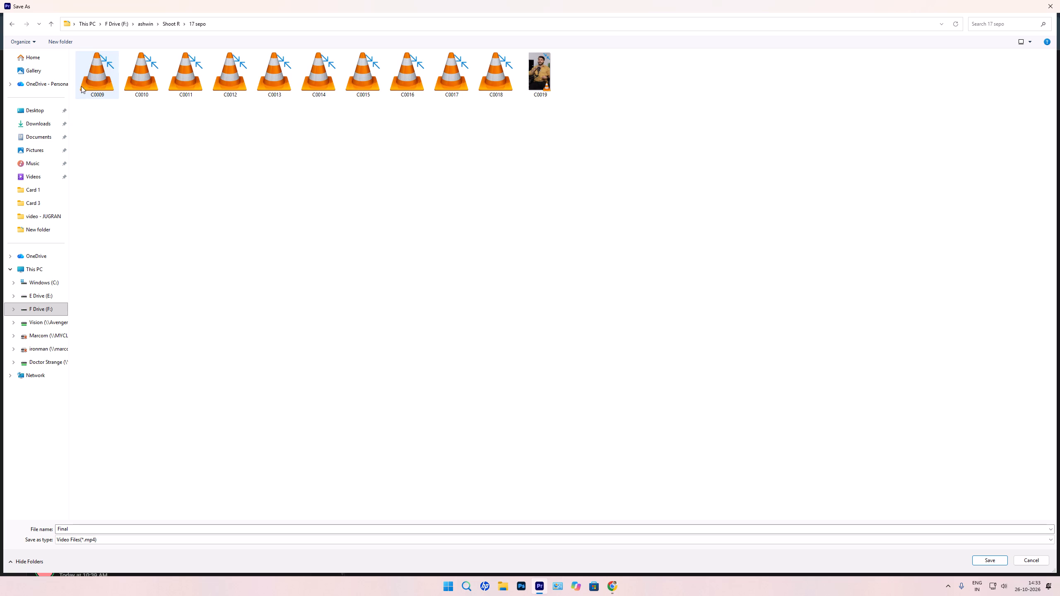
click(9, 22)
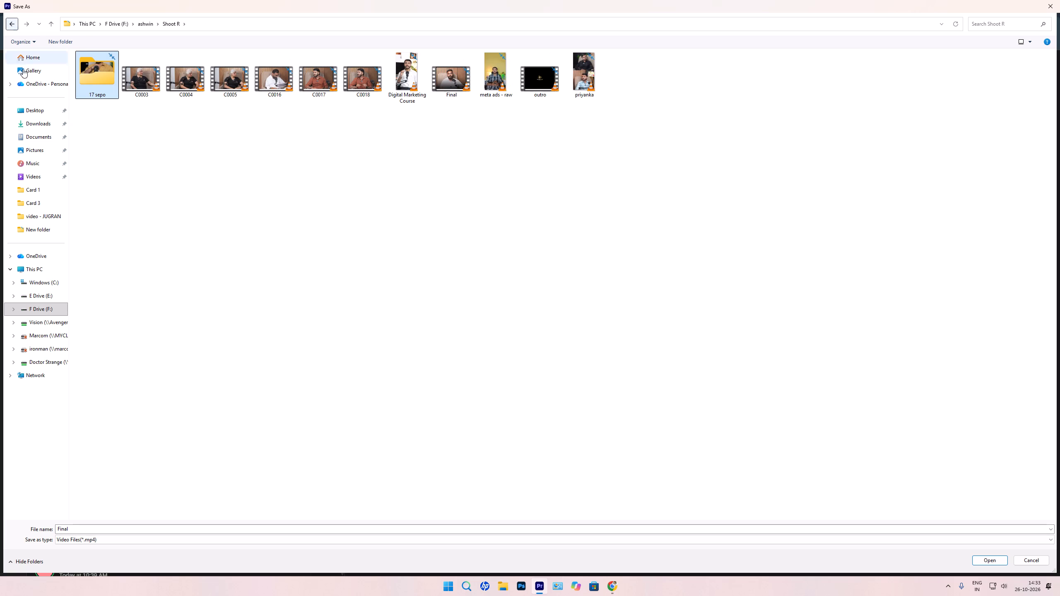
Examine Downloads, the E, F and Vision drives, and the Devguru folder inside ashwin for a suitable export location.
click(27, 120)
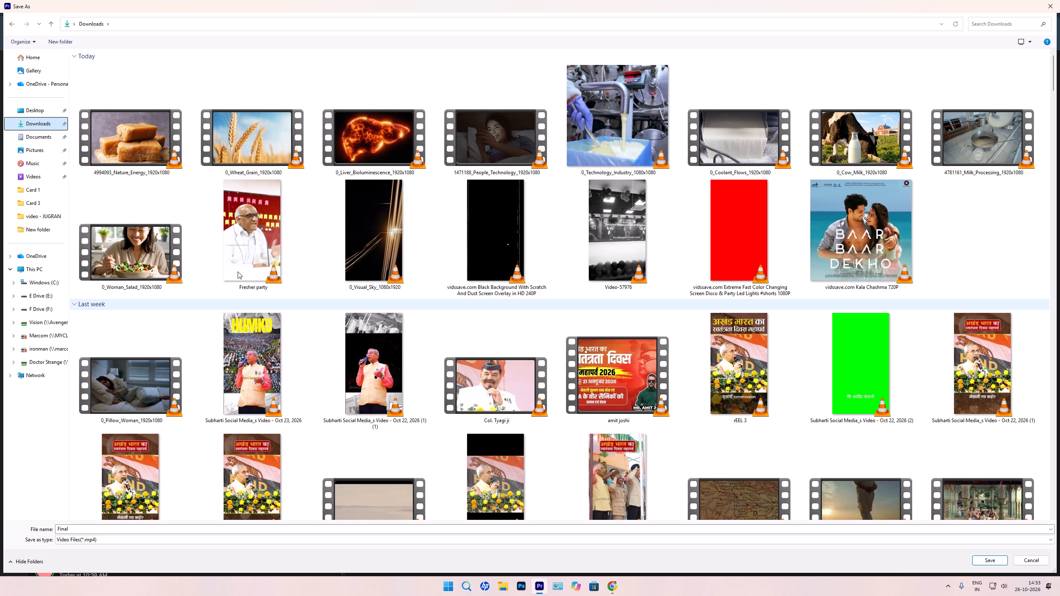
click(35, 309)
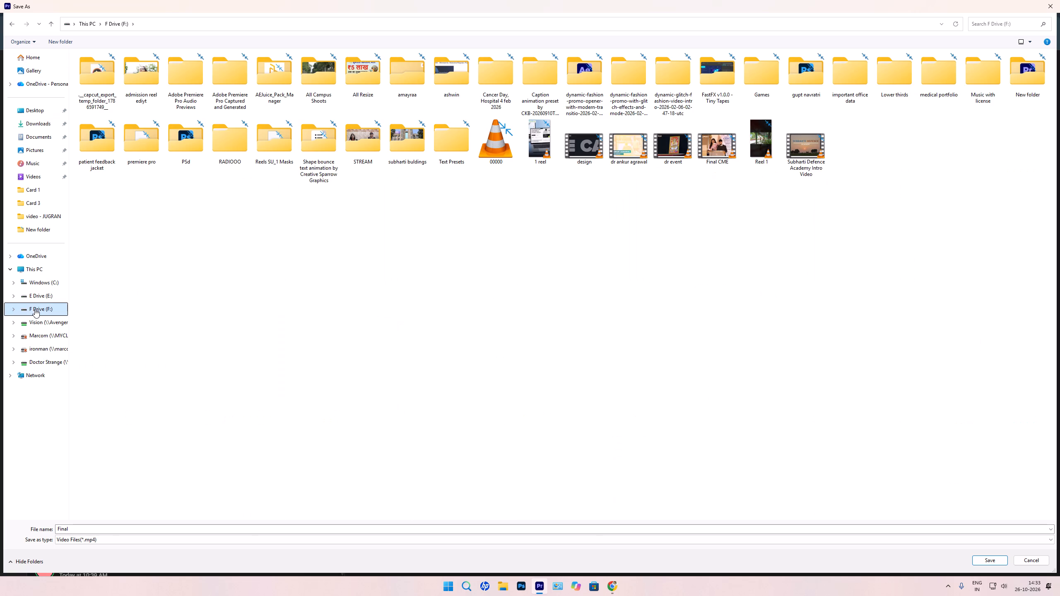
click(29, 295)
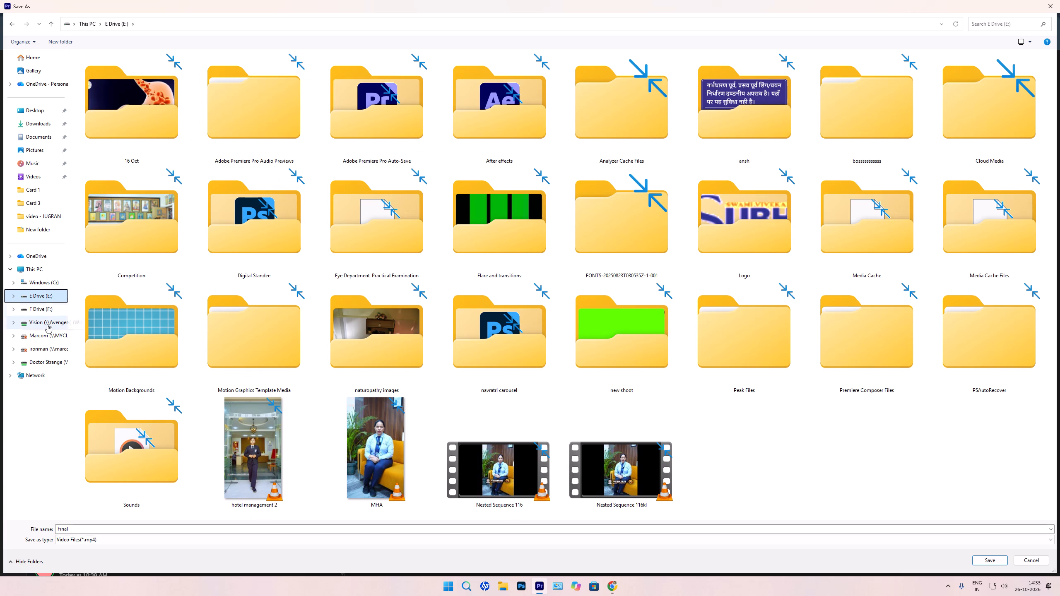
click(29, 310)
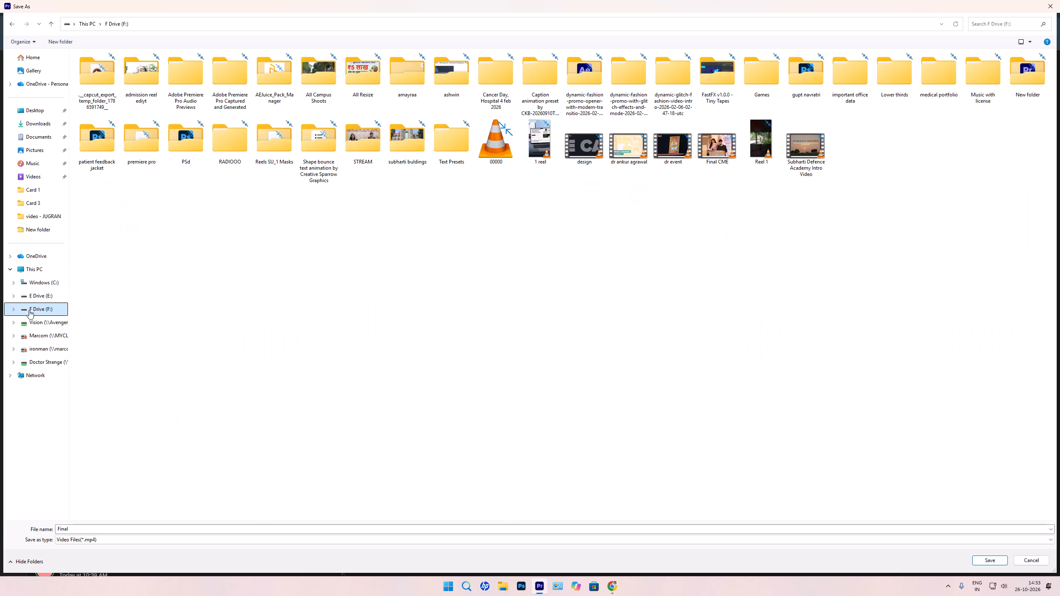
click(33, 317)
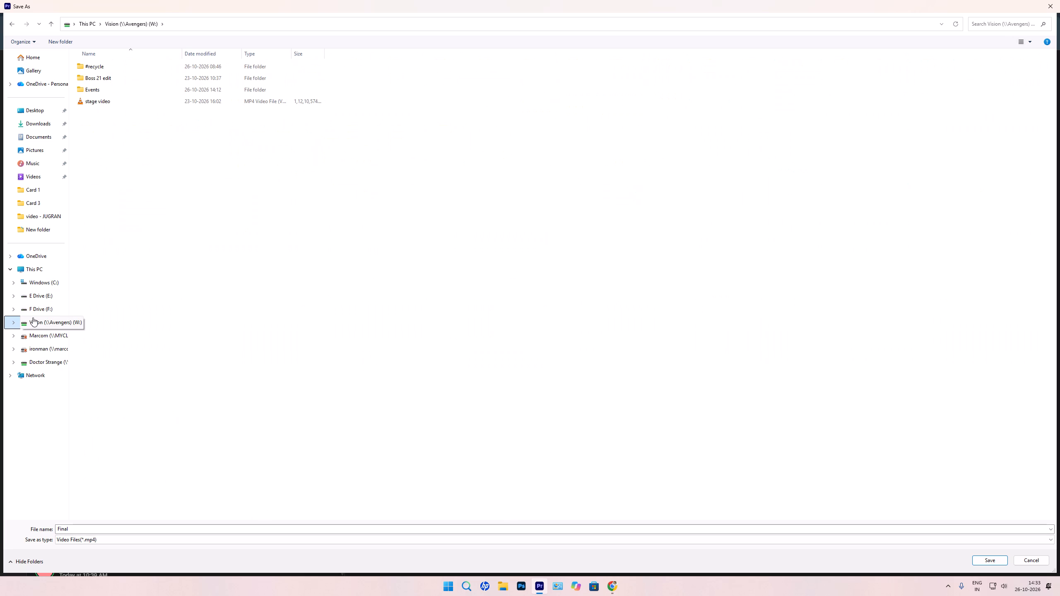
click(36, 302)
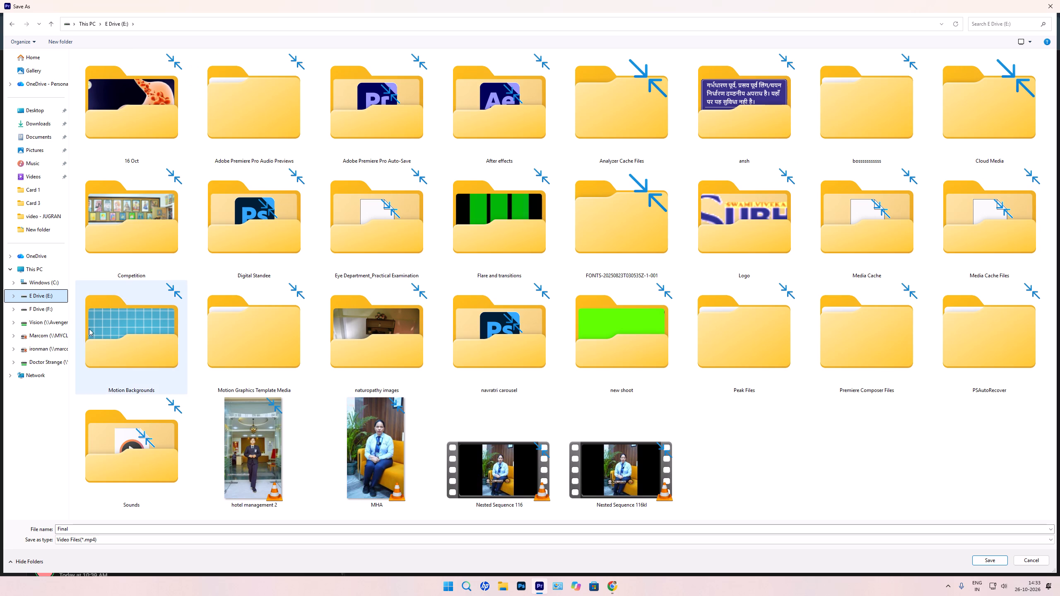
click(56, 303)
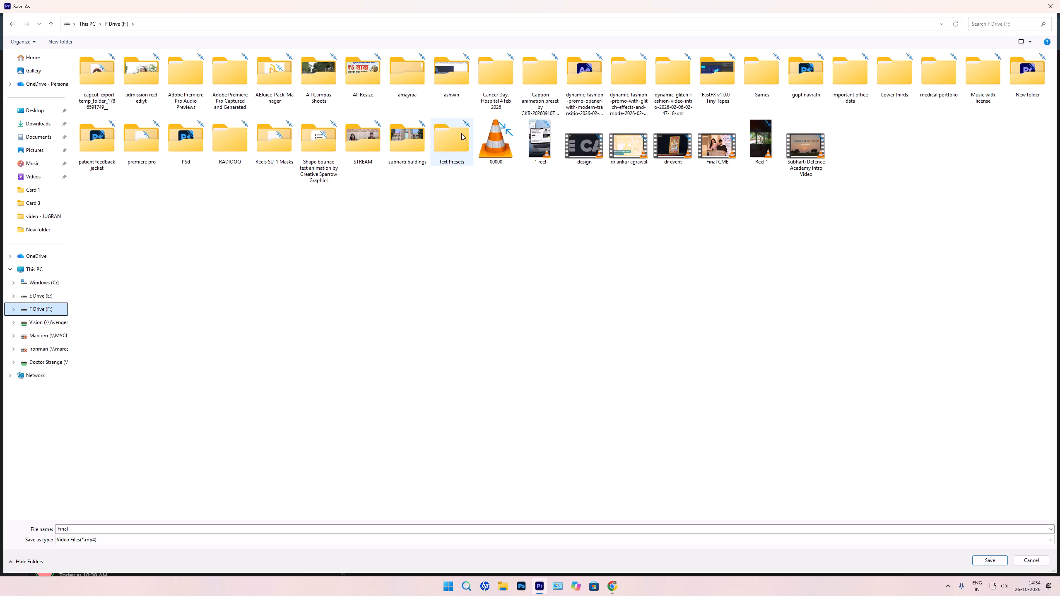
double_click(443, 94)
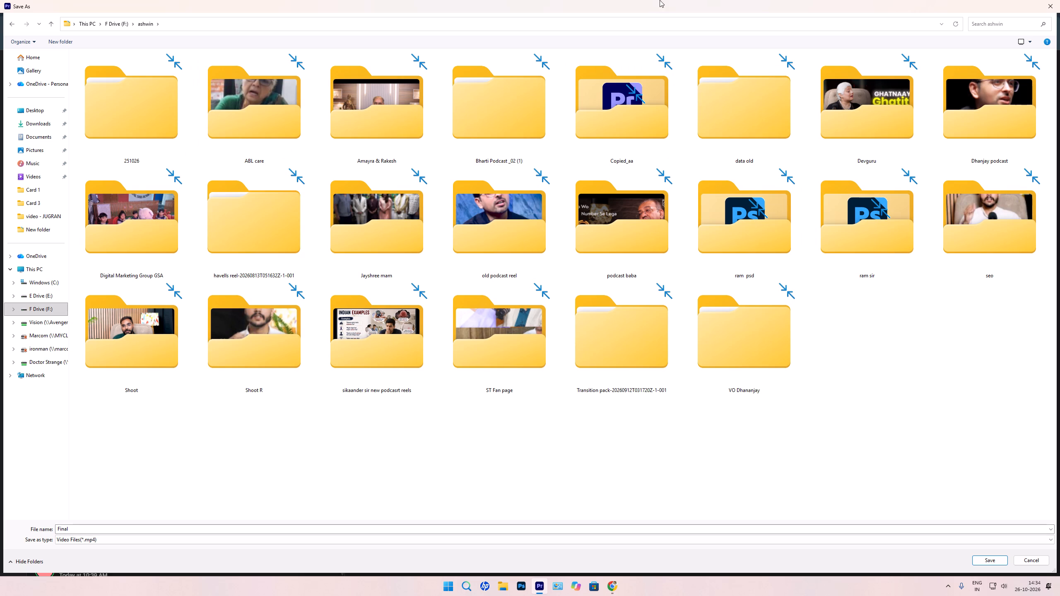
drag(651, 3, 655, 144)
double_click(839, 115)
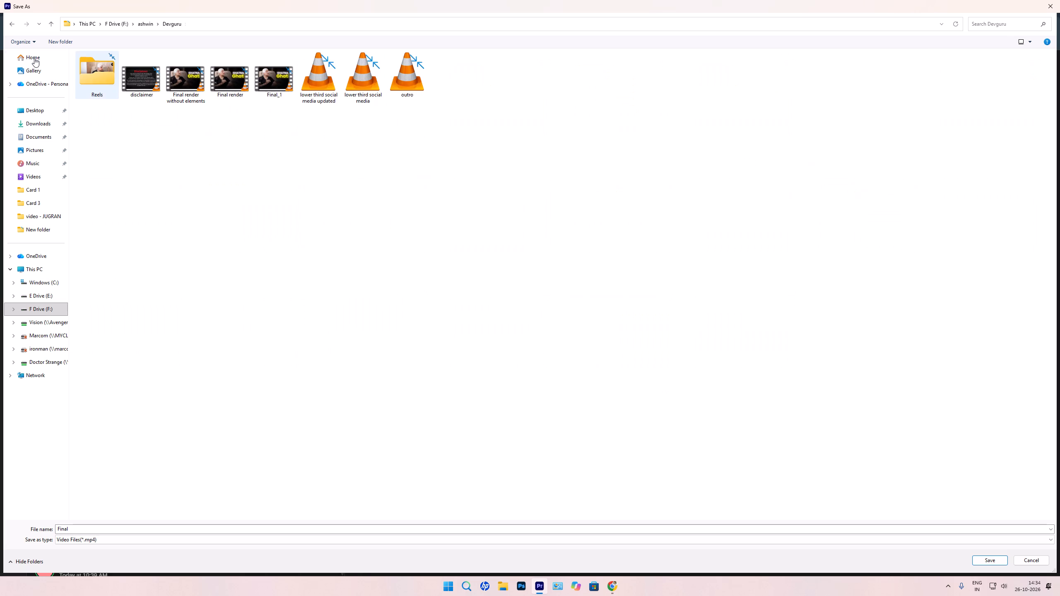
click(12, 24)
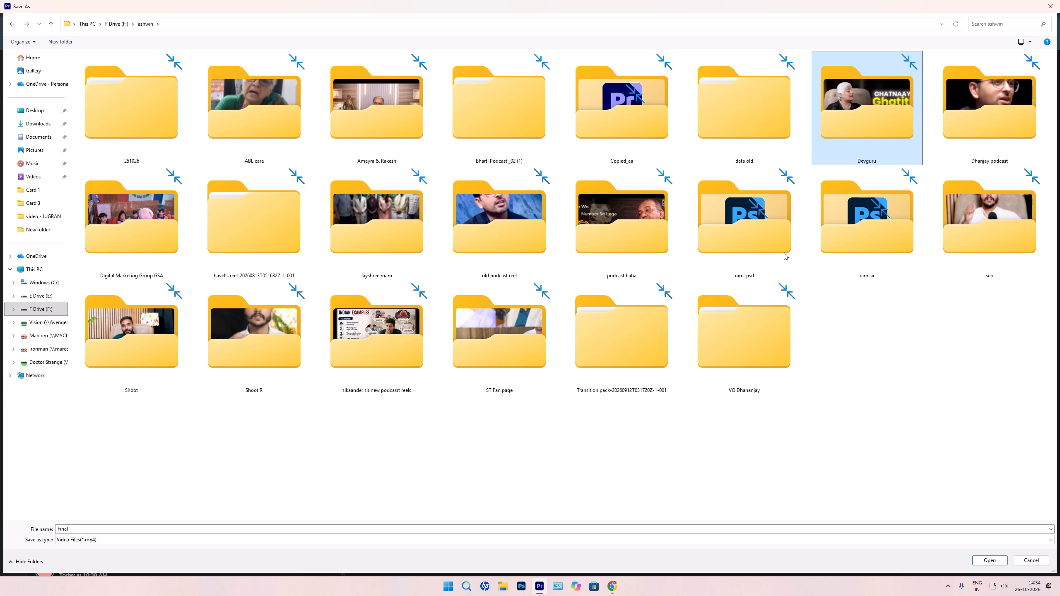
Name the export file Teaser in the new shoot folder on E Drive and export it with the current H.264 settings.
click(36, 302)
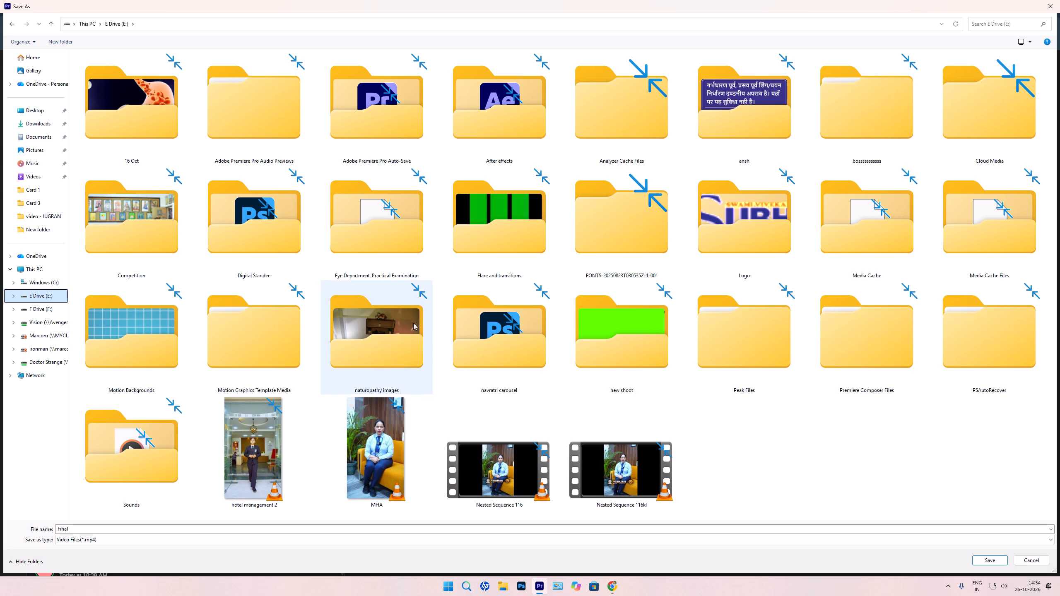
double_click(646, 387)
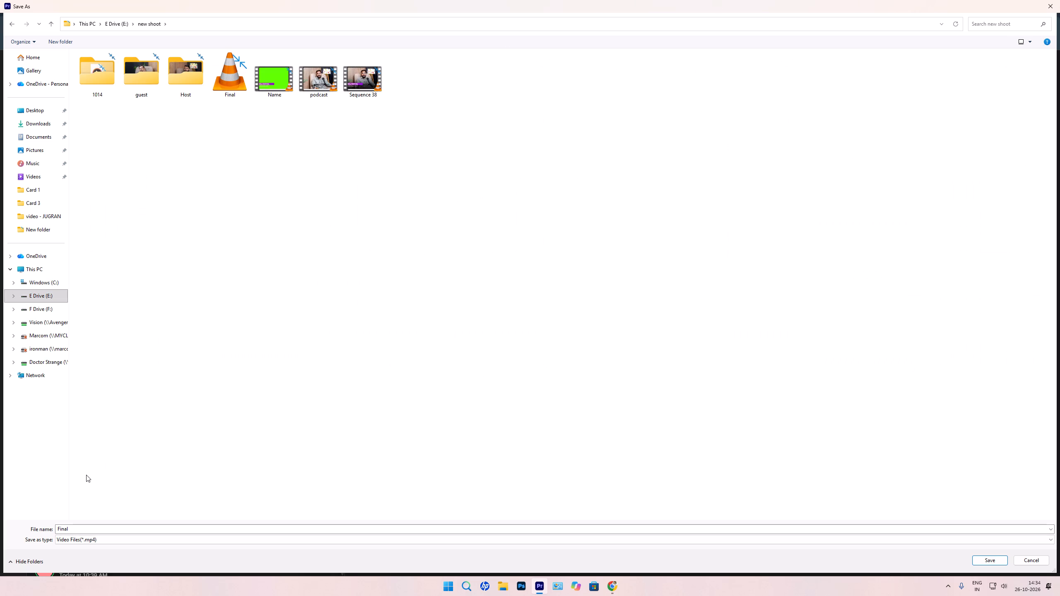
drag(77, 529, 25, 529)
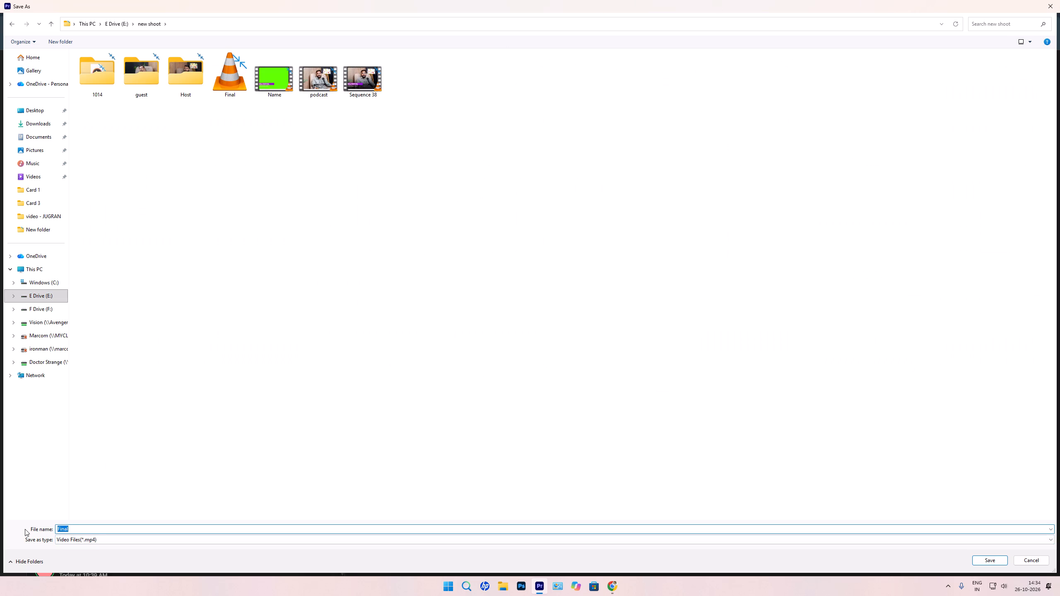
text(Teaser)
key(Return)
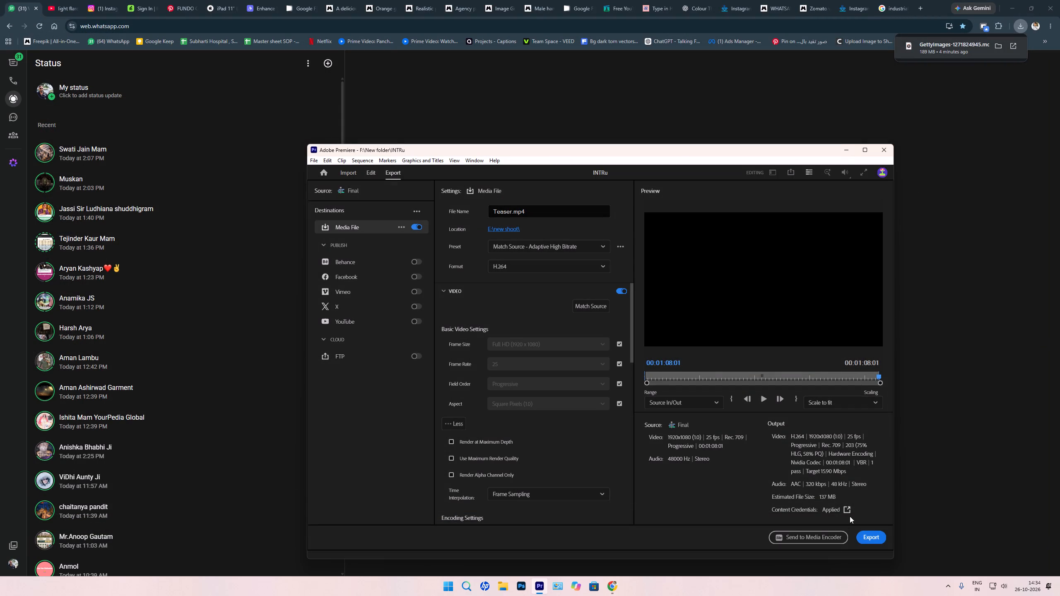
click(870, 535)
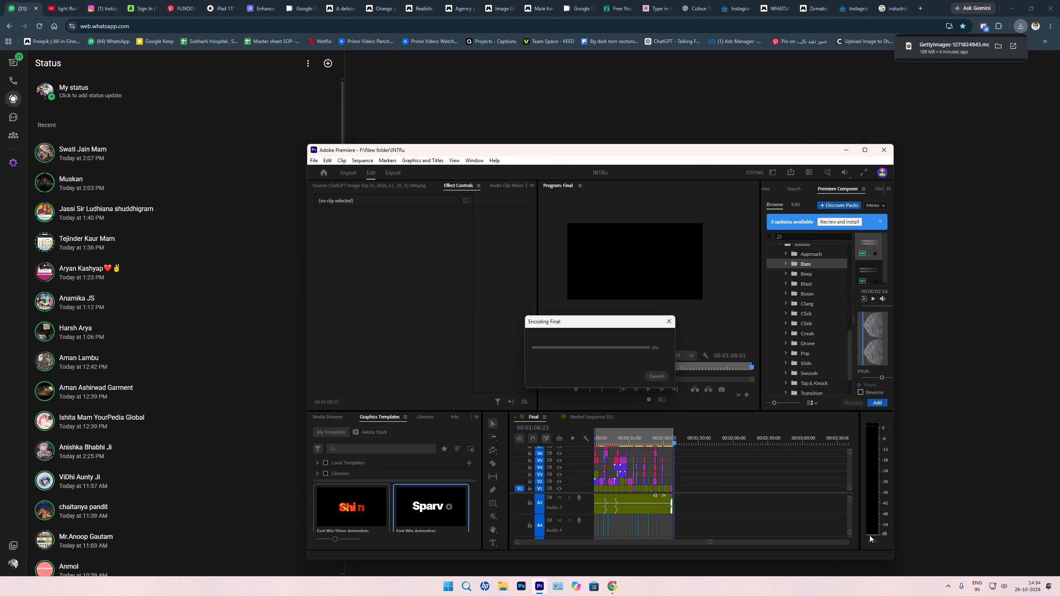